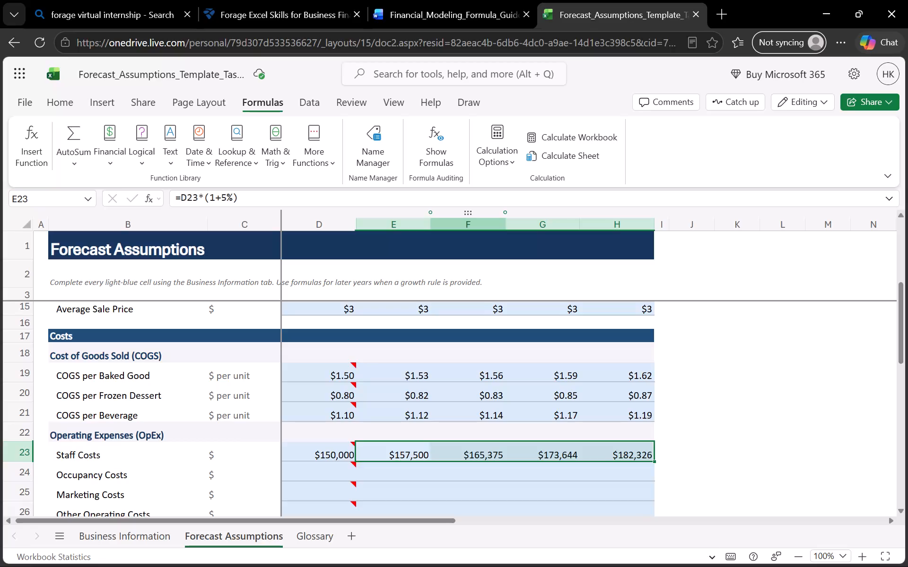
Check the starting Occupancy Costs on the Business Information sheet and enter 60000 in cell D24 of Forecast Assumptions.
click(309, 471)
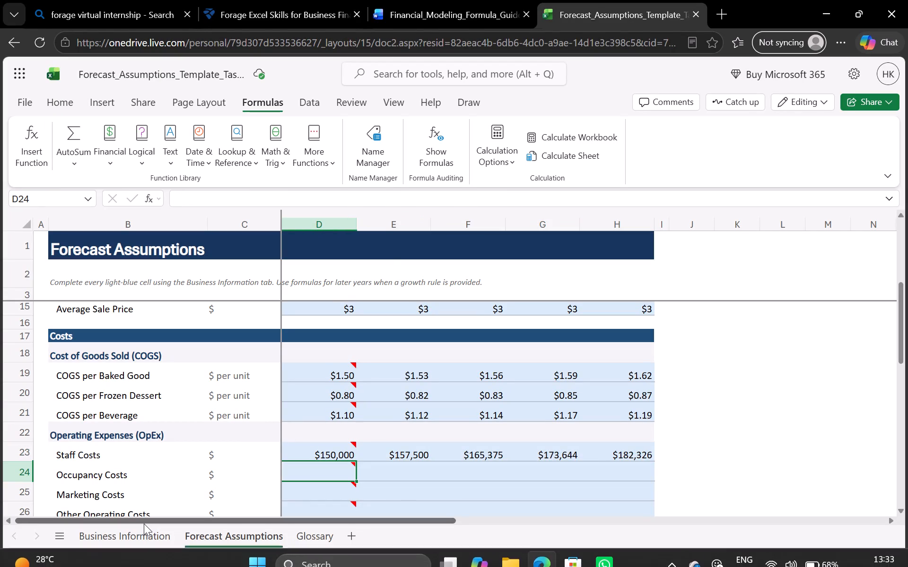
click(142, 534)
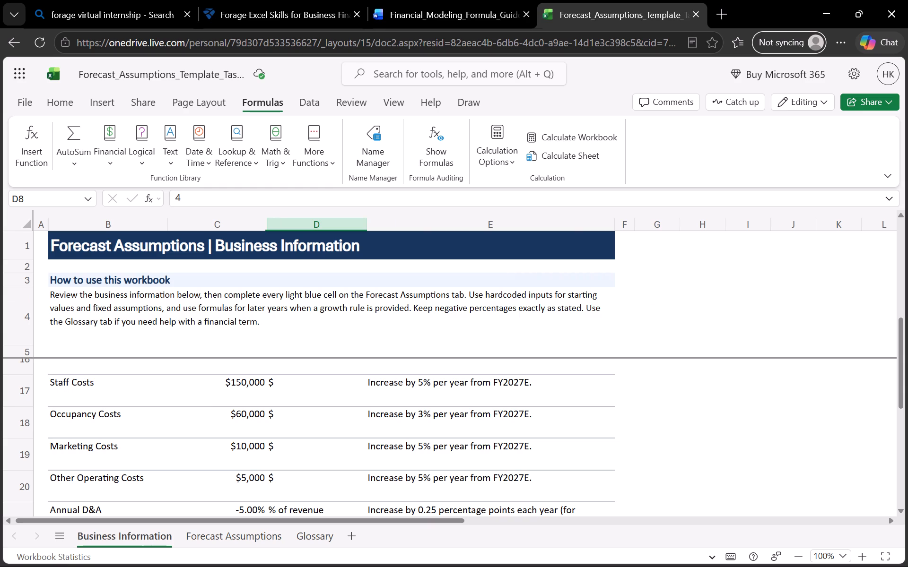
click(210, 539)
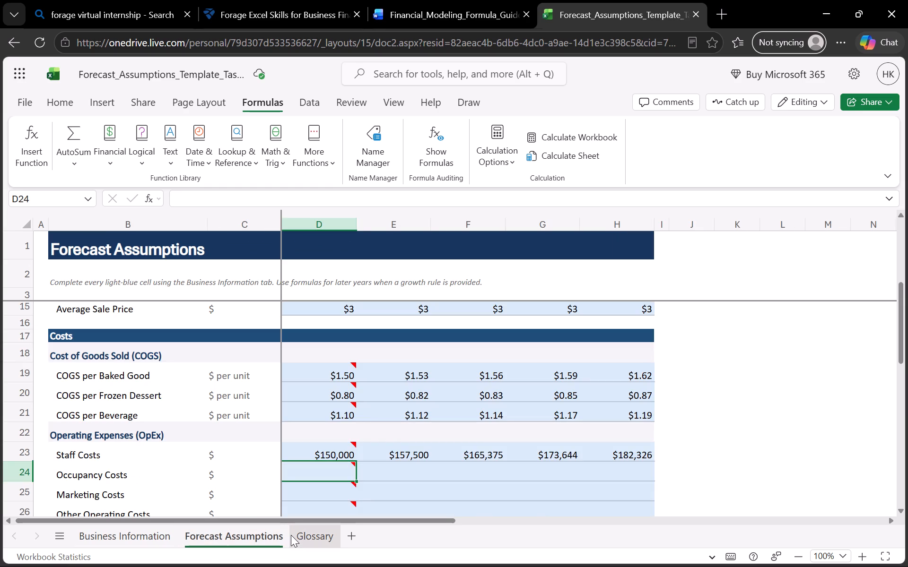
text(60000)
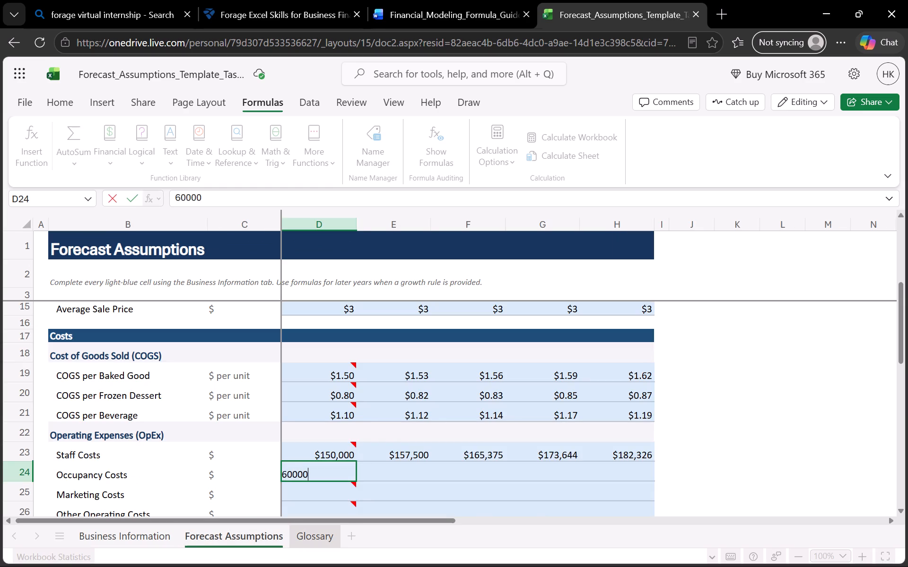
Enter the growth formula =D24*(1+3%) for Occupancy Costs in cell E24.
click(397, 477)
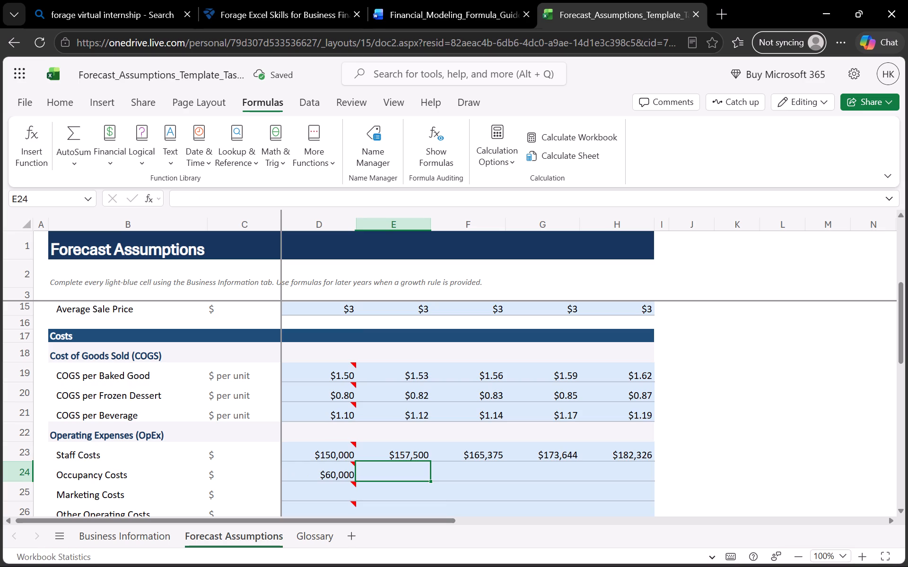
key(equal)
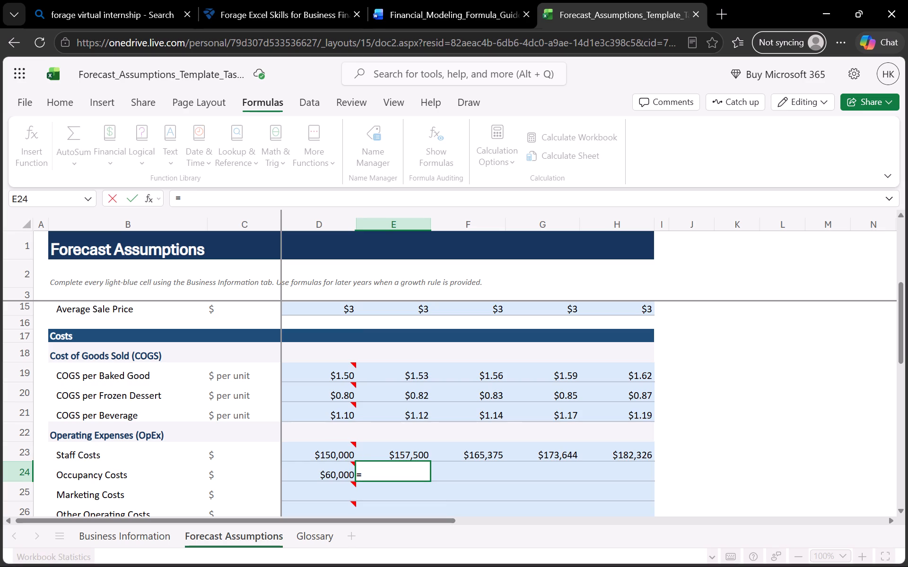
click(334, 475)
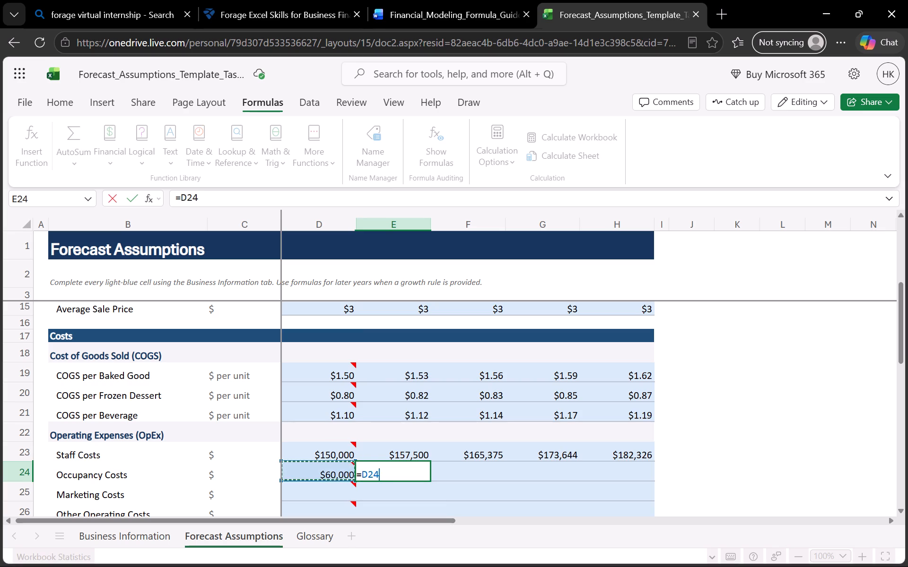
key(shift+asterisk)
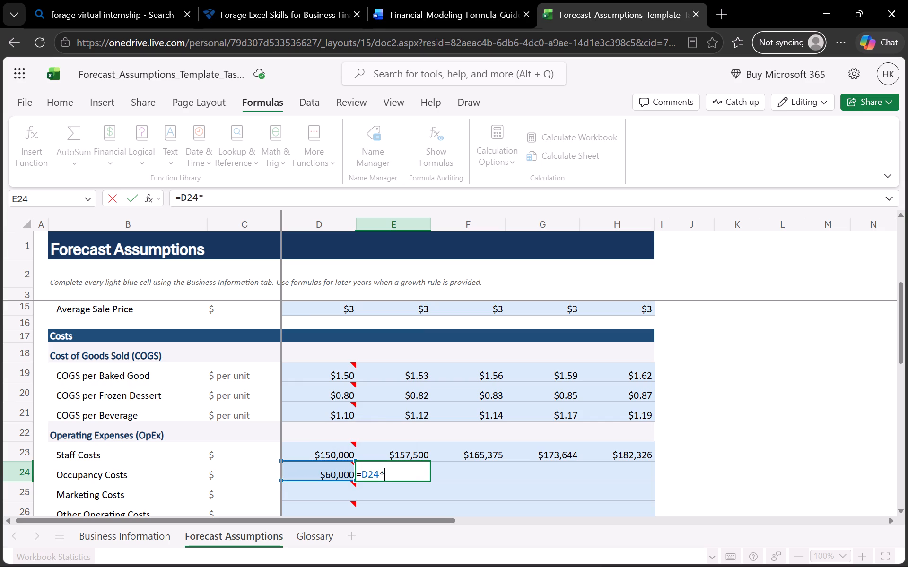
text((1)
key(shift+plus)
key(3)
key(shift+percent)
key(shift+parenright)
key(Return)
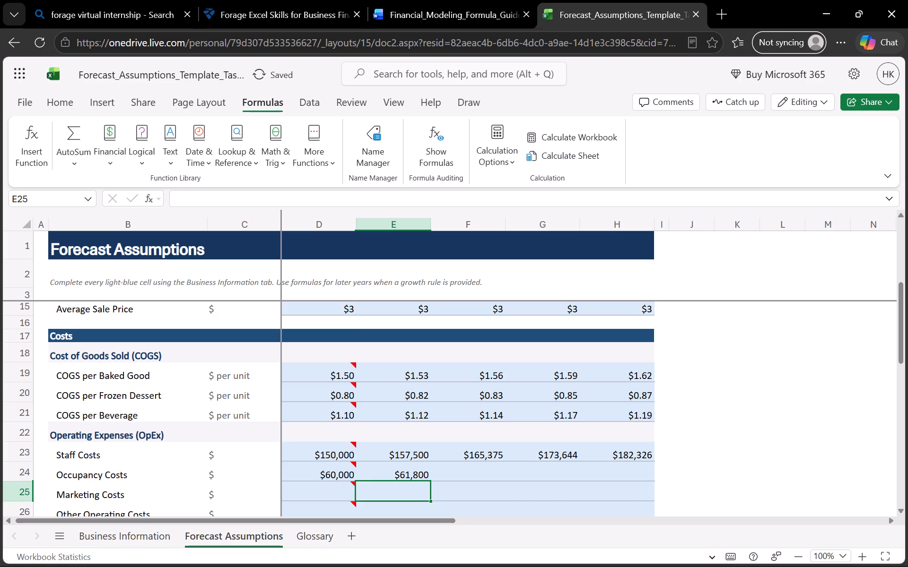
Recheck the cost growth rules on Business Information, then fill the Occupancy Costs formula from E24 across to H24.
click(152, 537)
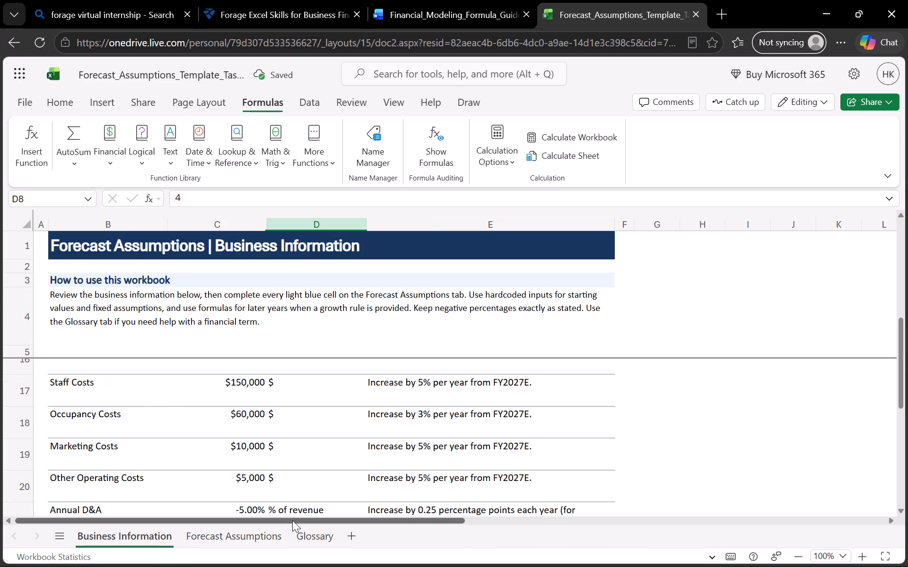
click(255, 534)
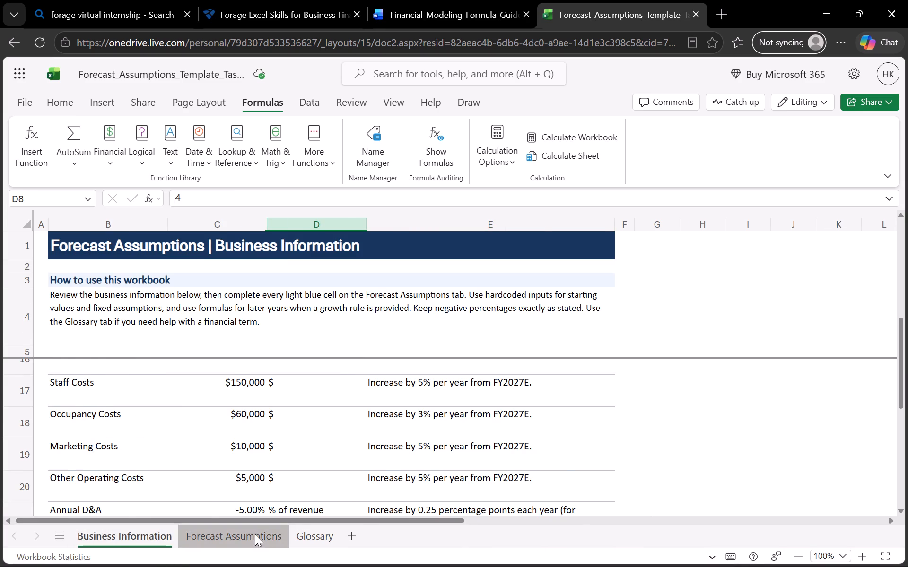
drag(426, 471, 430, 476)
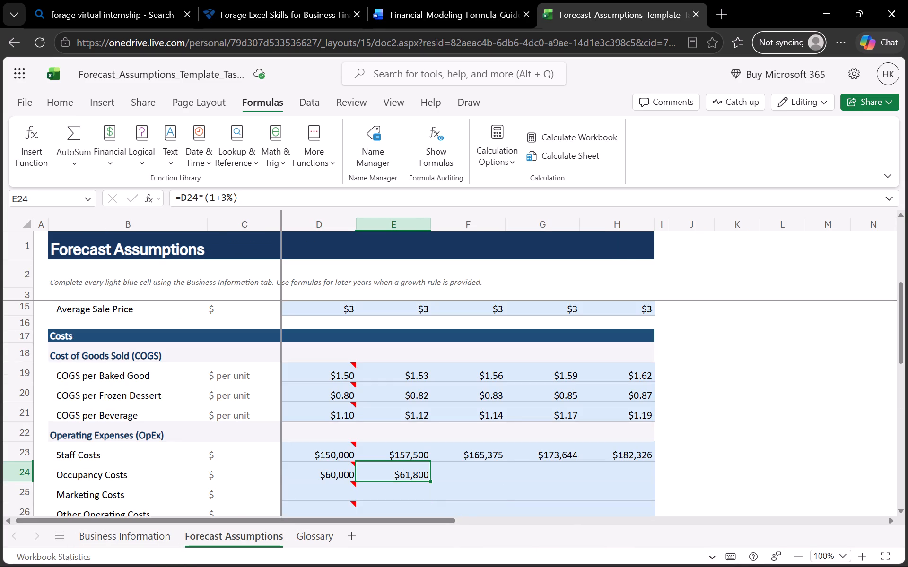
drag(430, 476, 430, 481)
drag(430, 481, 469, 470)
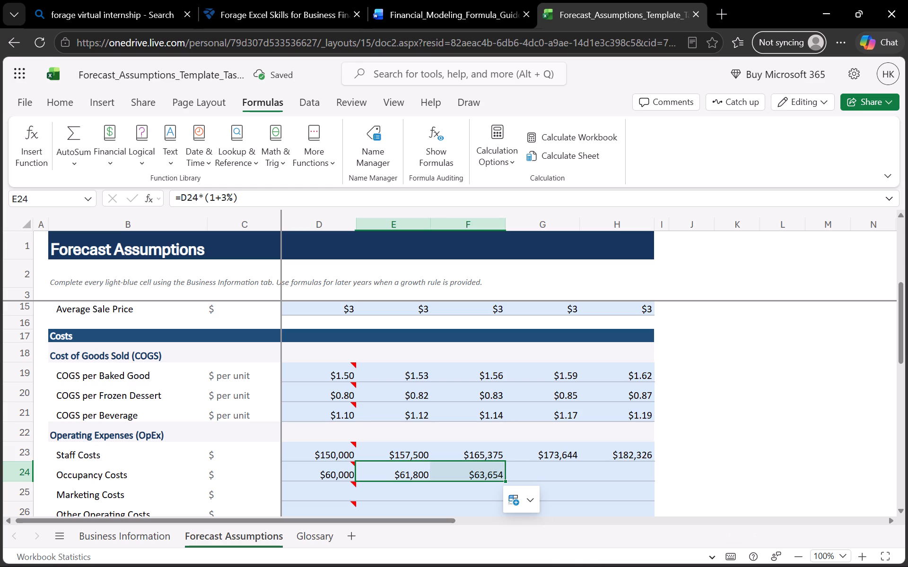
drag(423, 473, 429, 481)
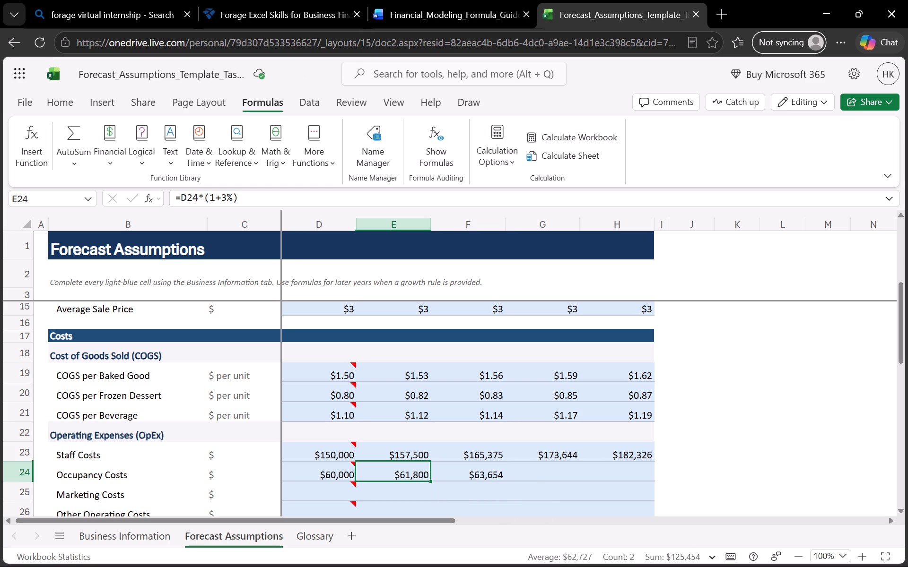
drag(429, 481, 430, 480)
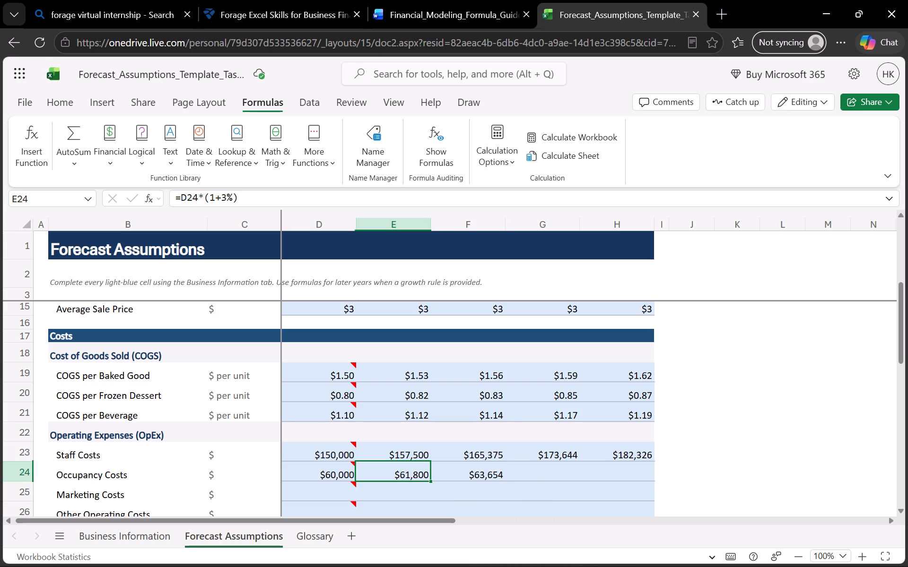
drag(430, 480, 599, 474)
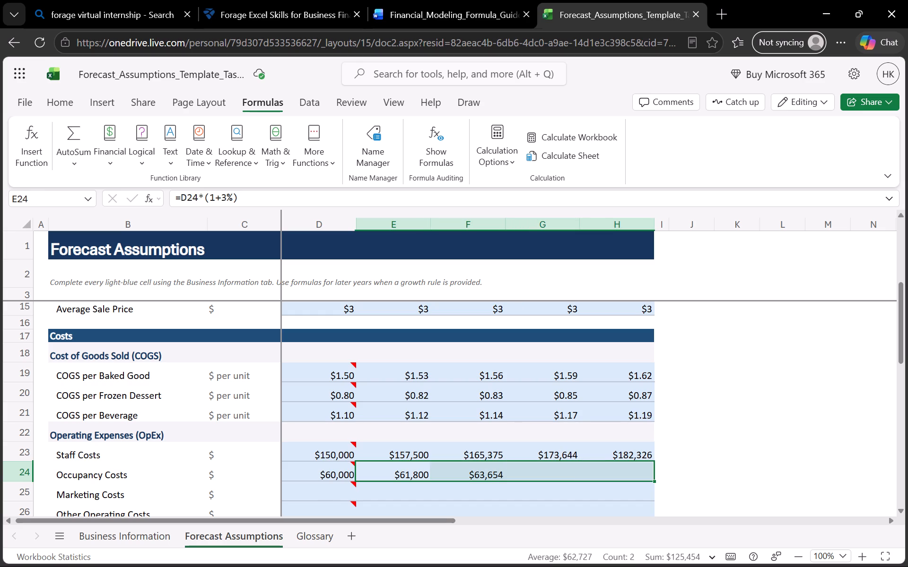
click(413, 475)
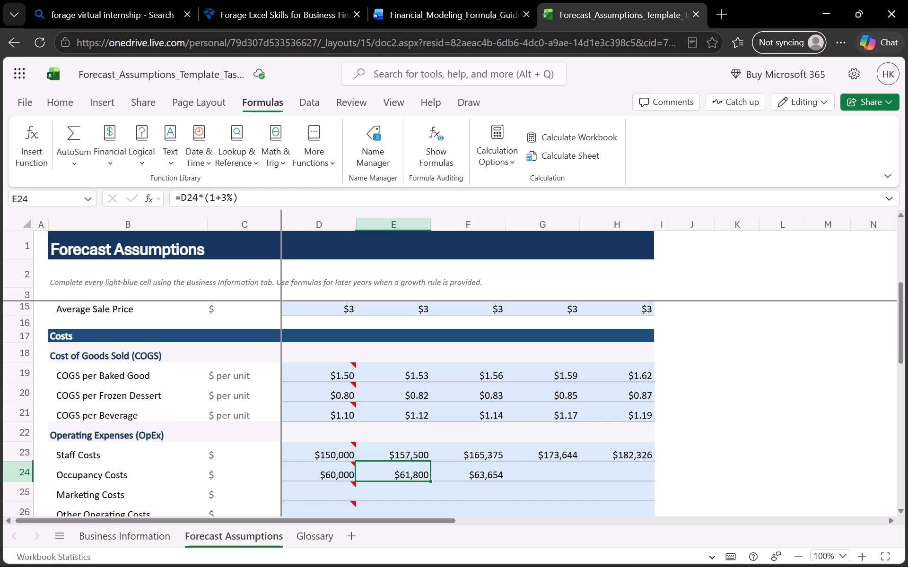
drag(432, 481, 452, 481)
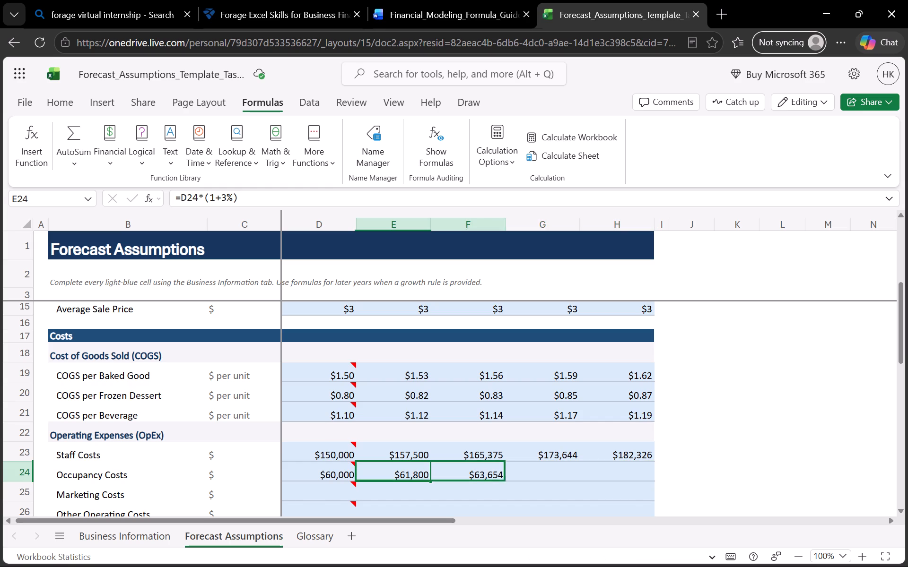
drag(452, 481, 619, 476)
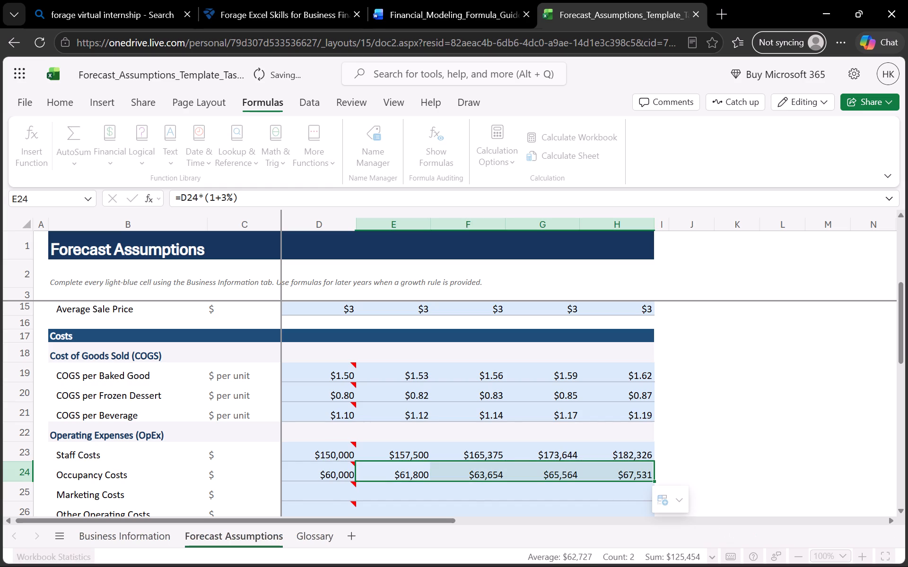
Look up the starting Marketing Costs on the Business Information sheet and enter 10000 in cell D25 of Forecast Assumptions.
click(348, 490)
scroll(348, 490, down, 1)
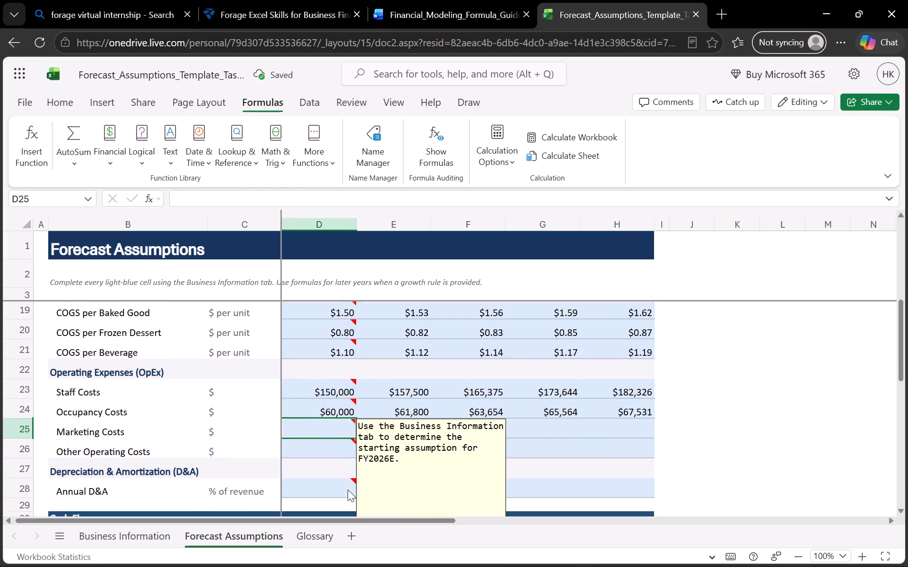
scroll(348, 490, down, 1)
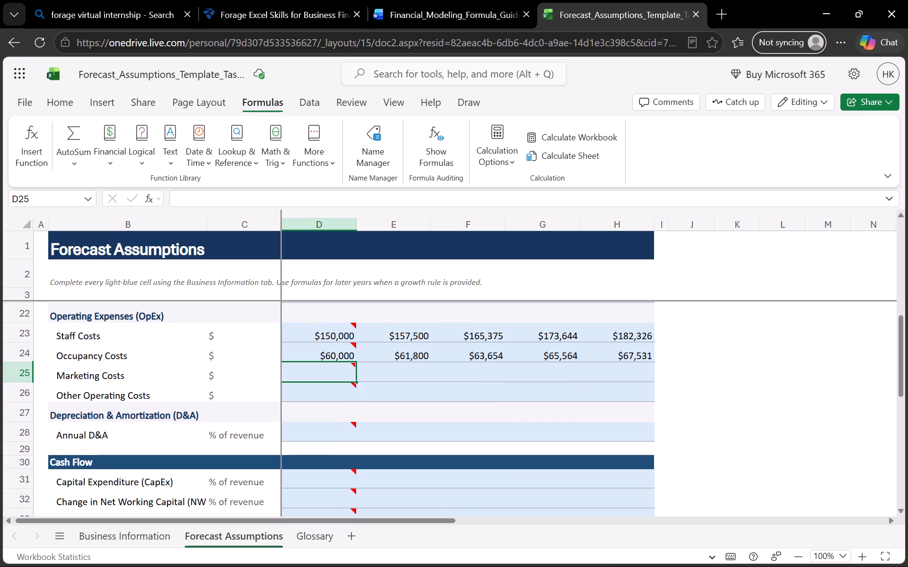
click(134, 535)
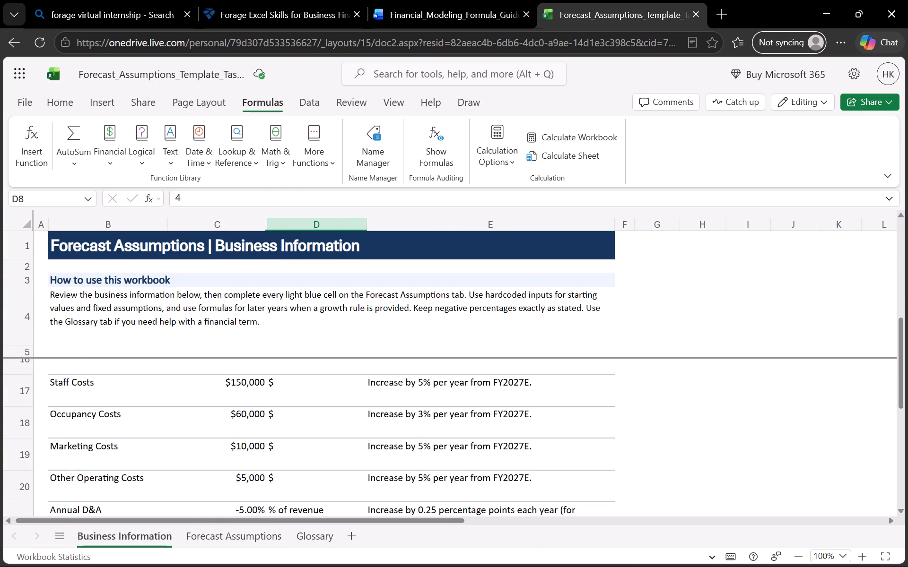
scroll(244, 448, down, 1)
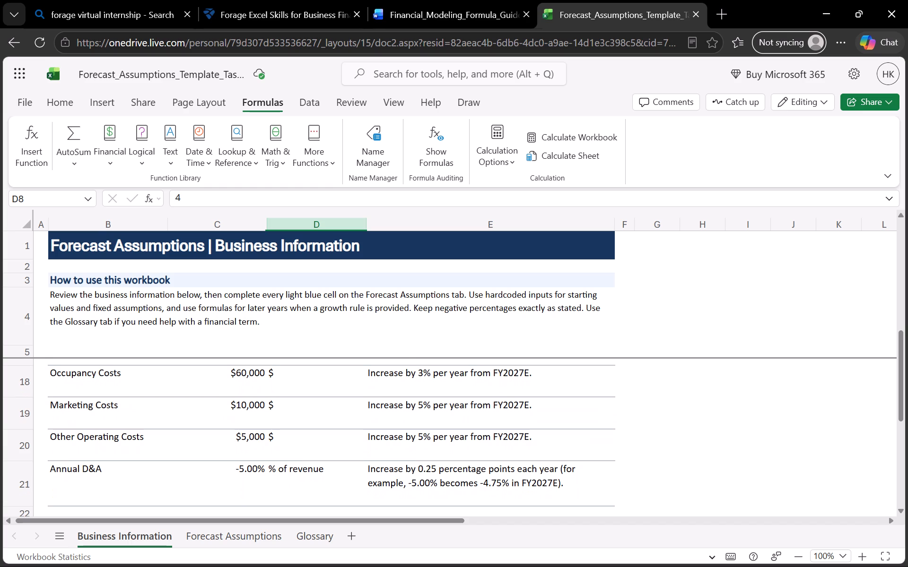
click(251, 545)
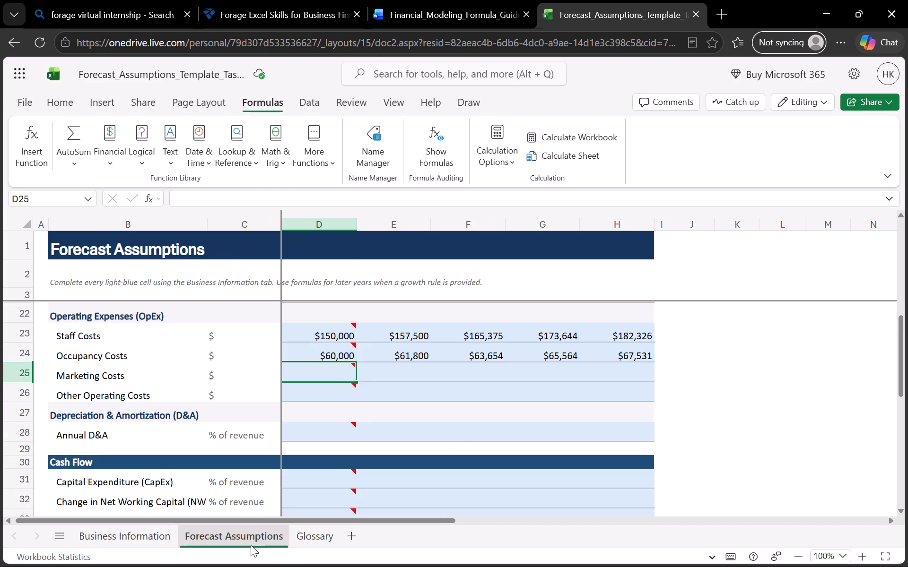
text(10)
key(BackSpace)
key(BackSpace)
key(BackSpace)
key(BackSpace)
key(BackSpace)
key(BackSpace)
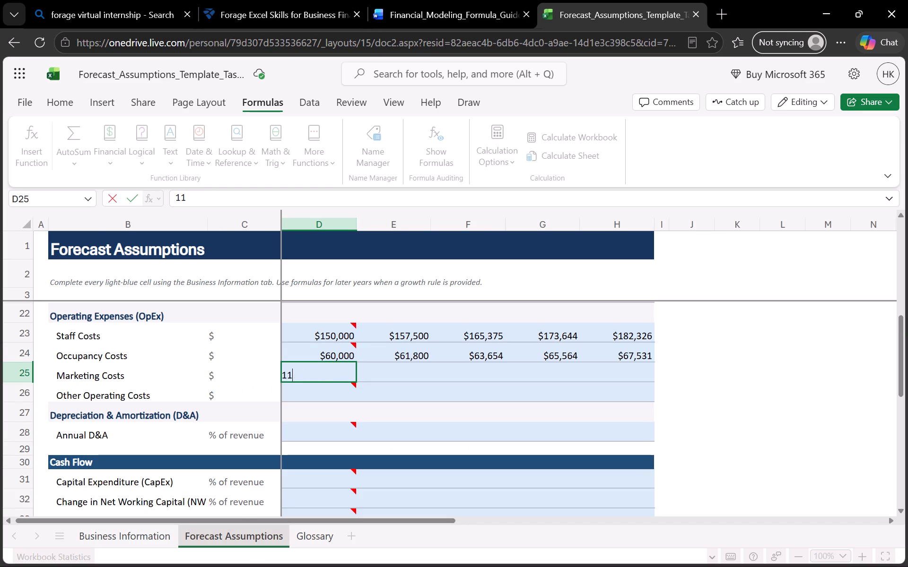
key(BackSpace)
text(0000)
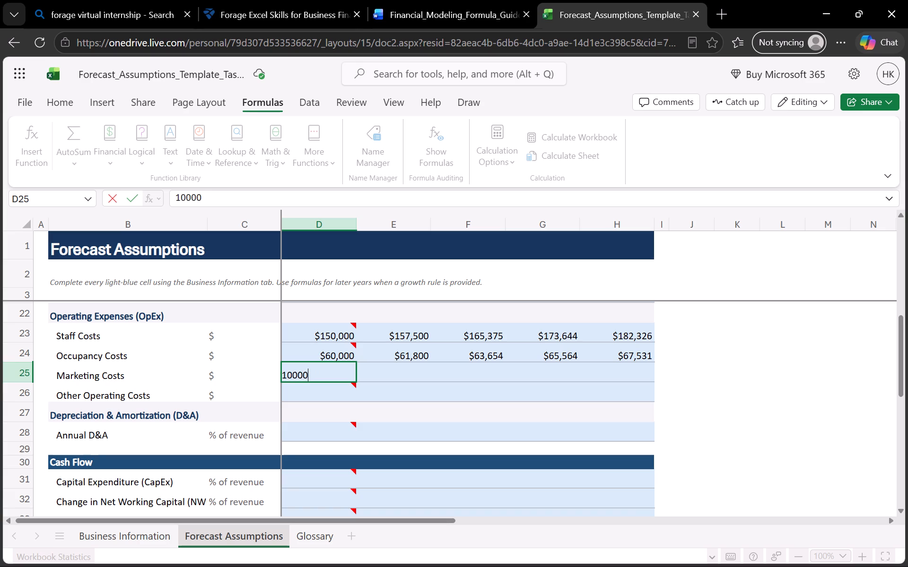
Enter the growth formula =D25*(1+5%) for Marketing Costs in cell E25.
click(400, 379)
key(equal)
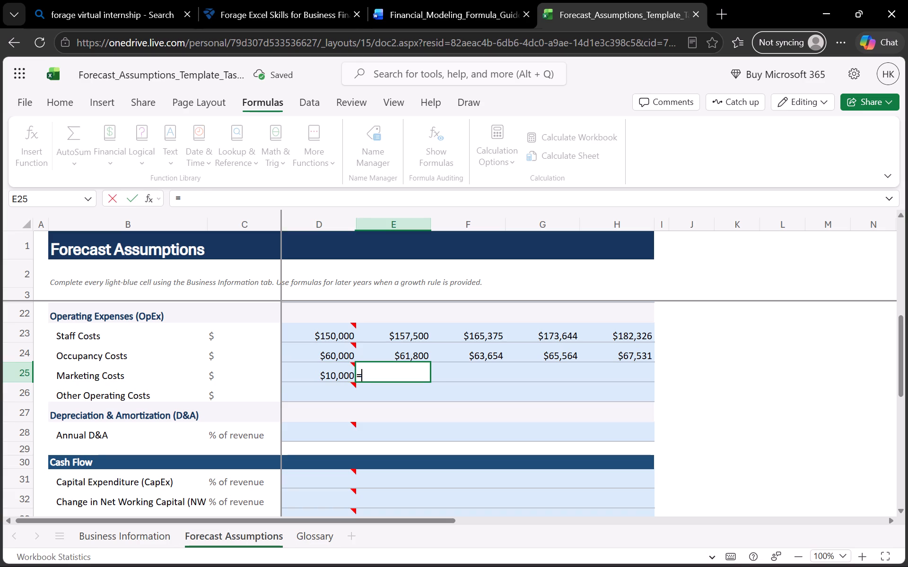
click(338, 366)
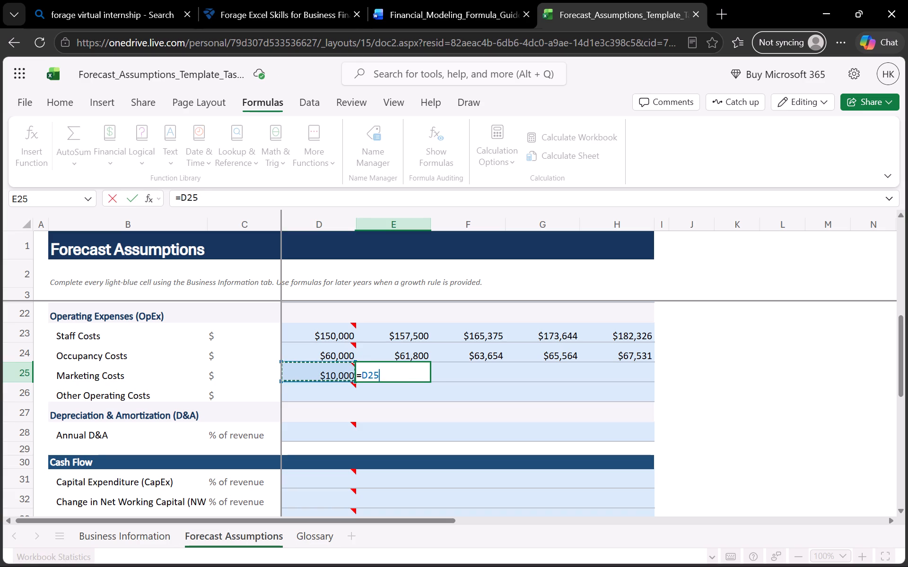
key(shift+asterisk)
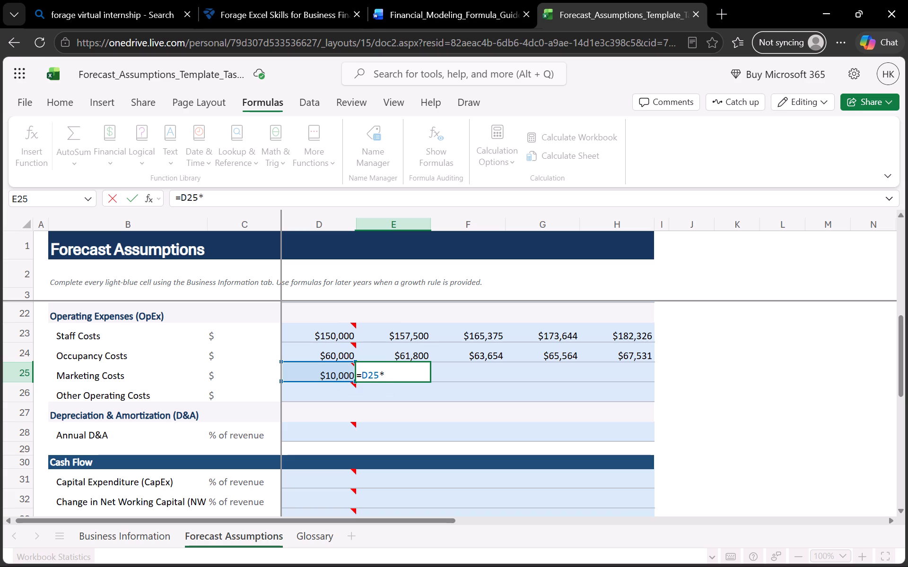
key(shift+parenleft)
key(1)
text(+5%)
key(shift+parenright)
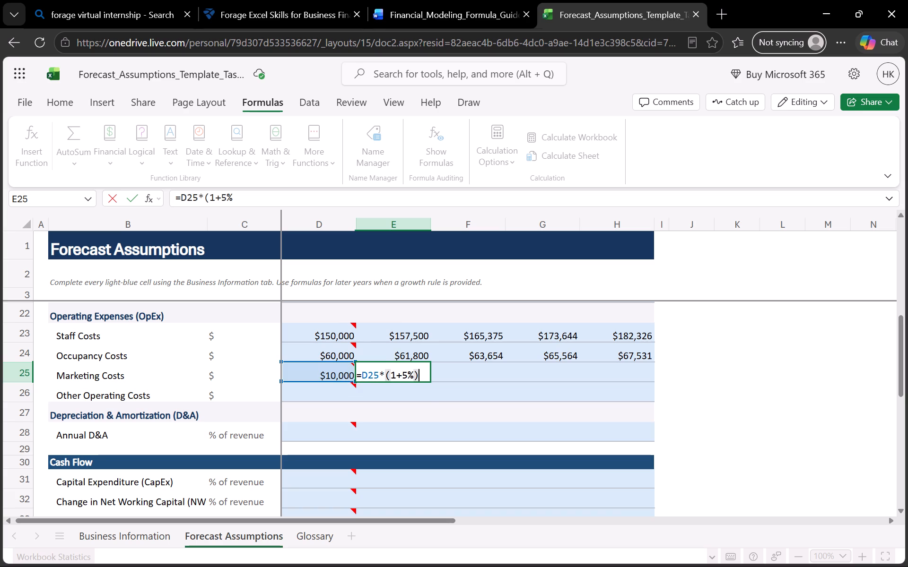
key(Return)
Fill the Marketing Costs growth formula from E25 across to H25.
click(410, 366)
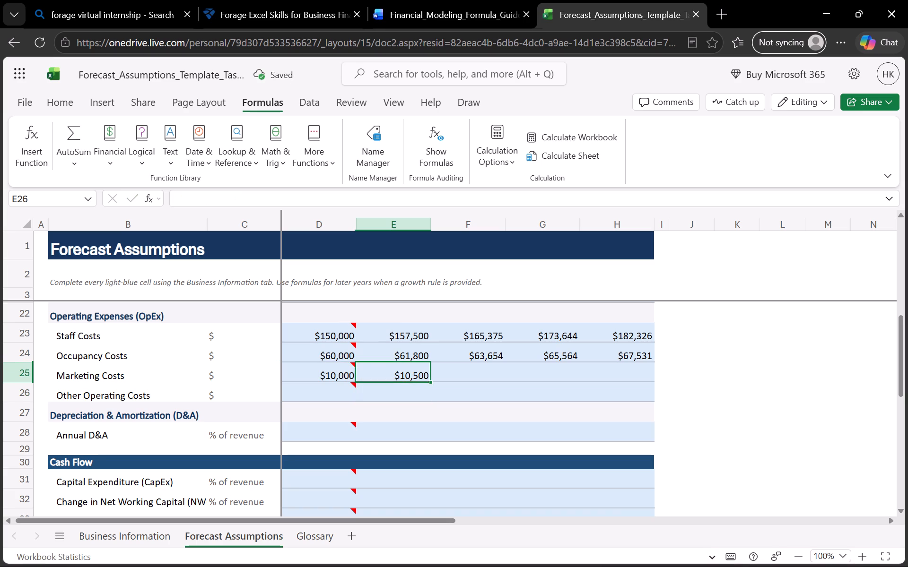
drag(430, 381, 440, 381)
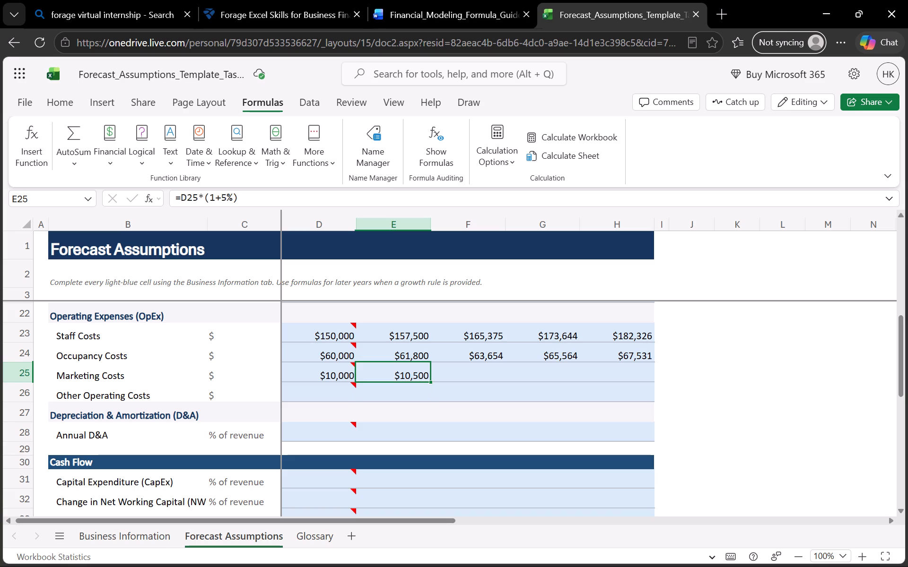
drag(440, 381, 623, 373)
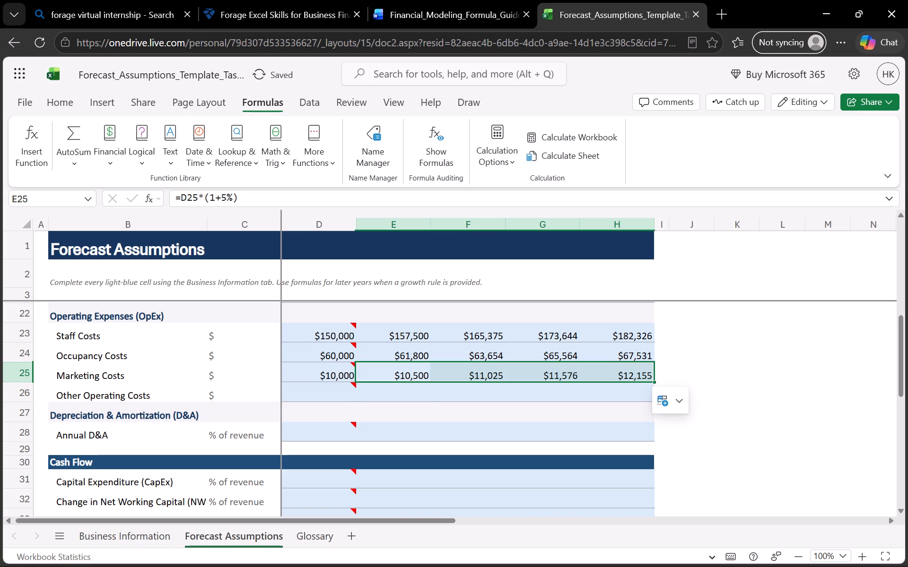
Look up the starting Other Operating Costs on the Business Information sheet and enter 5000 in cell D26 of Forecast Assumptions.
click(336, 388)
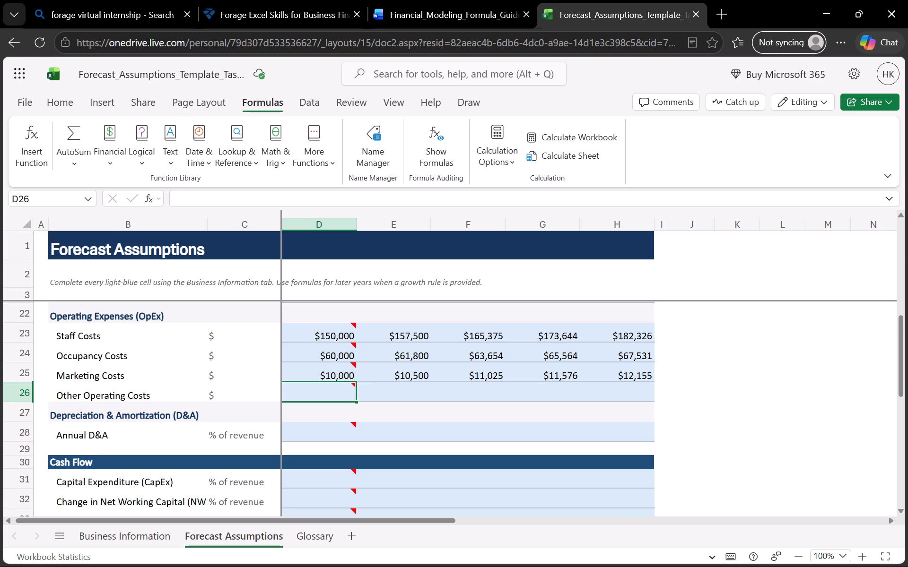
click(403, 357)
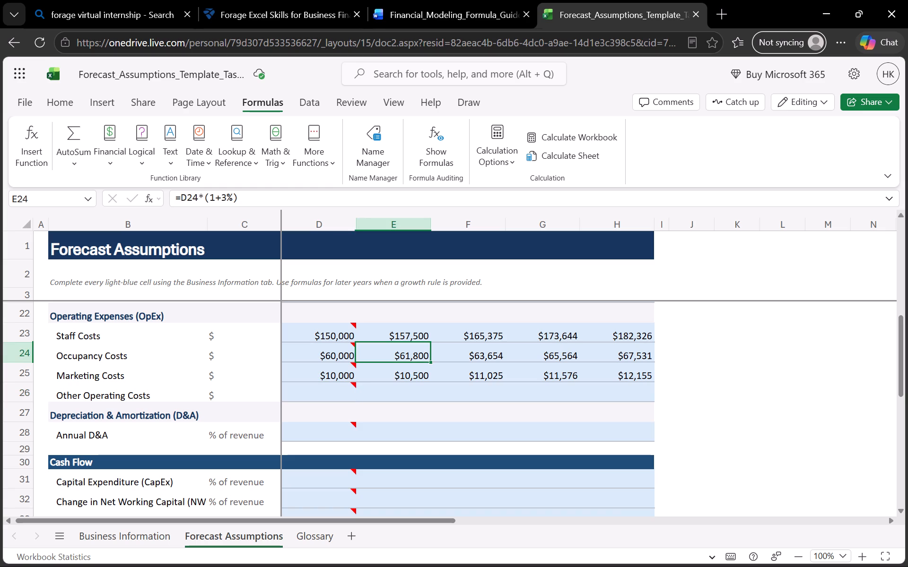
click(148, 533)
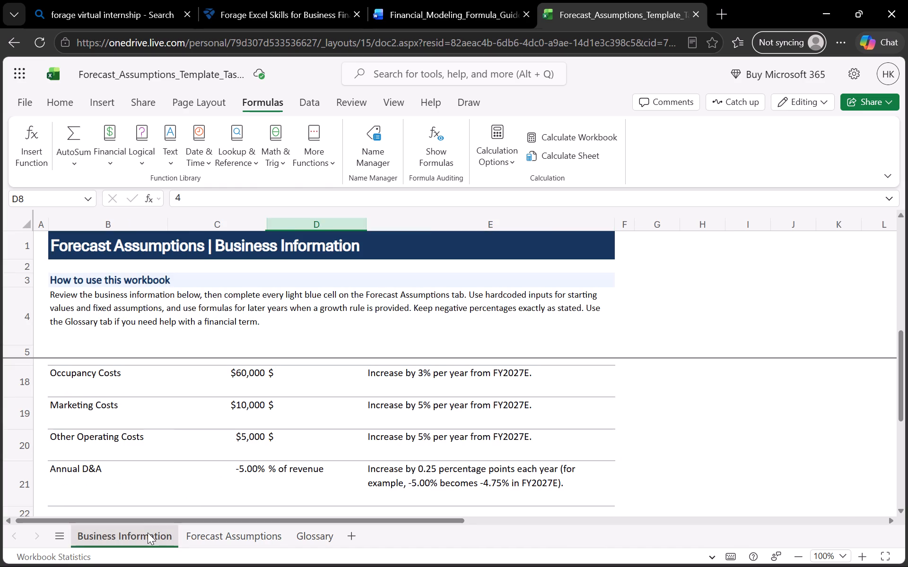
scroll(384, 425, up, 1)
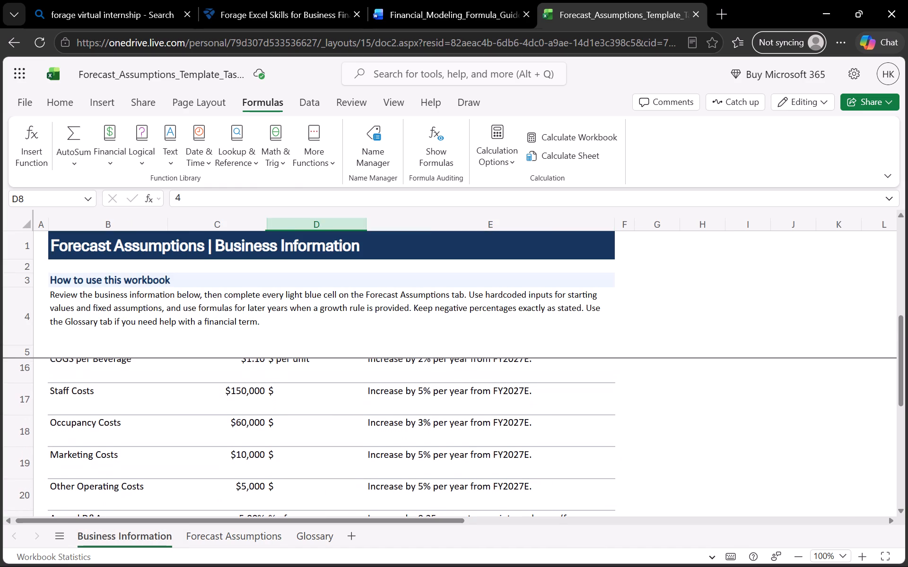
scroll(387, 436, up, 1)
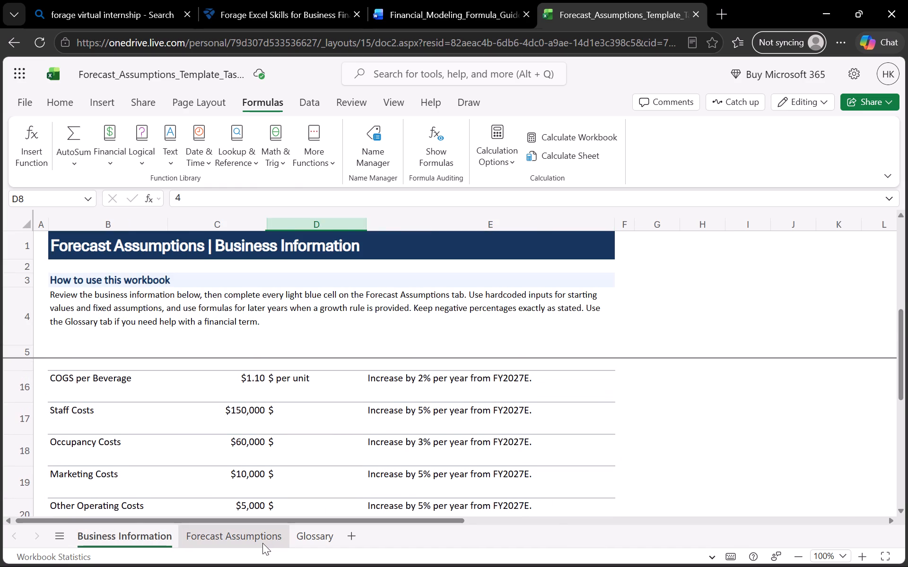
click(262, 543)
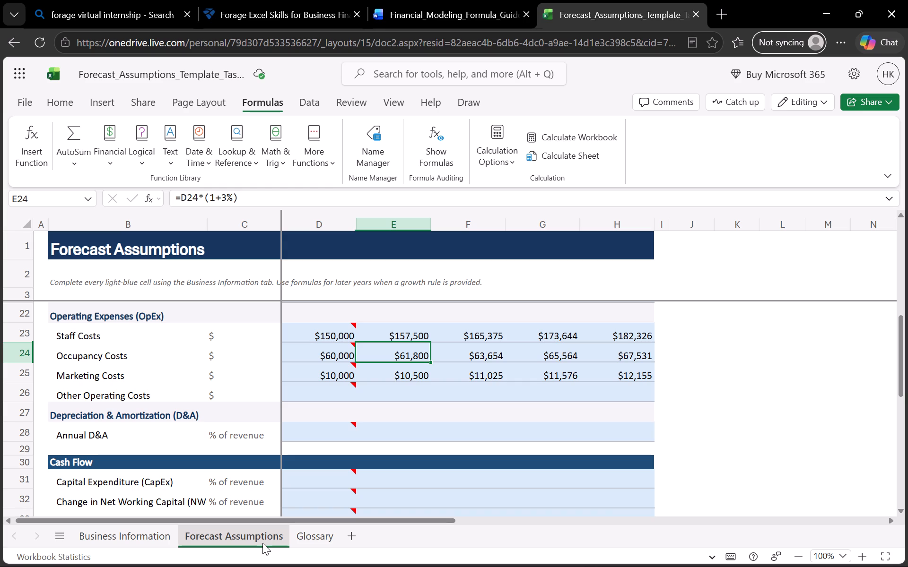
click(318, 402)
click(321, 397)
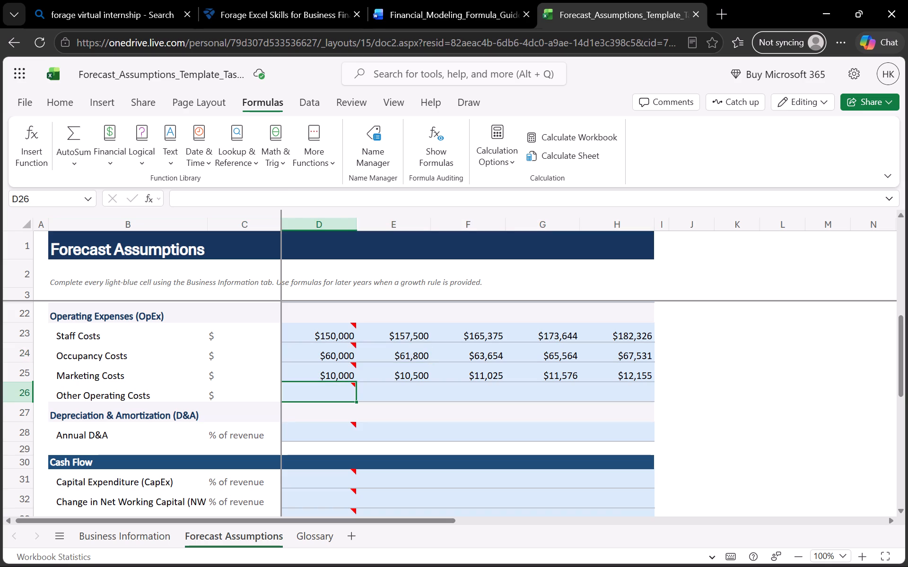
click(177, 529)
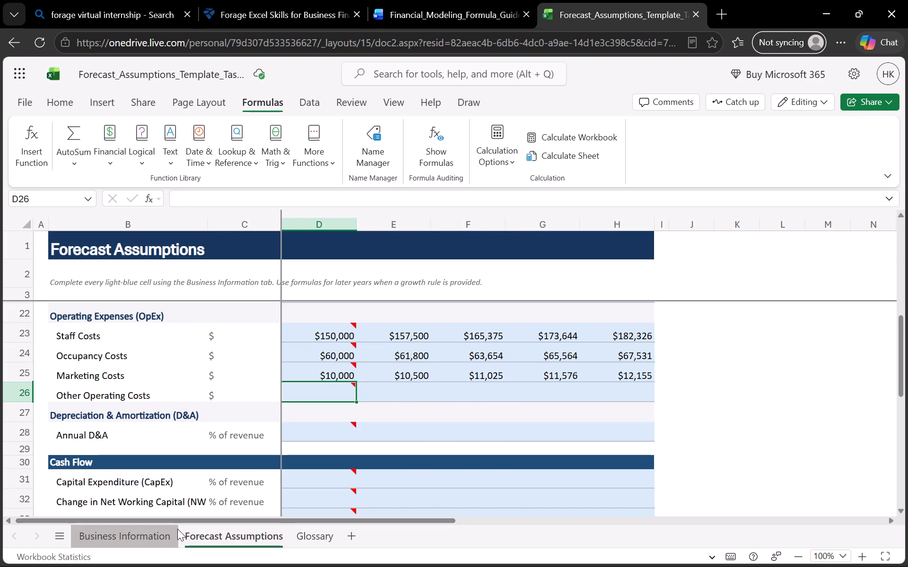
scroll(231, 465, down, 1)
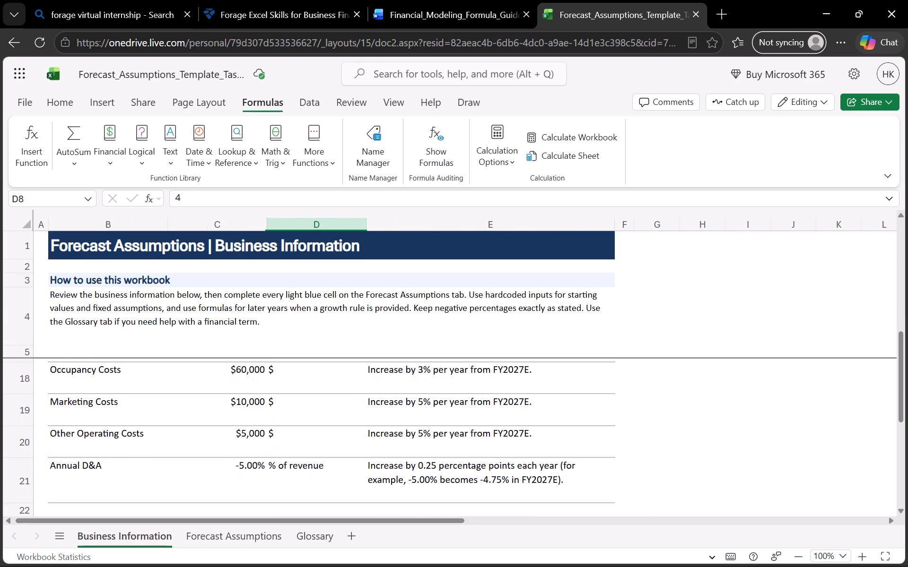
click(232, 538)
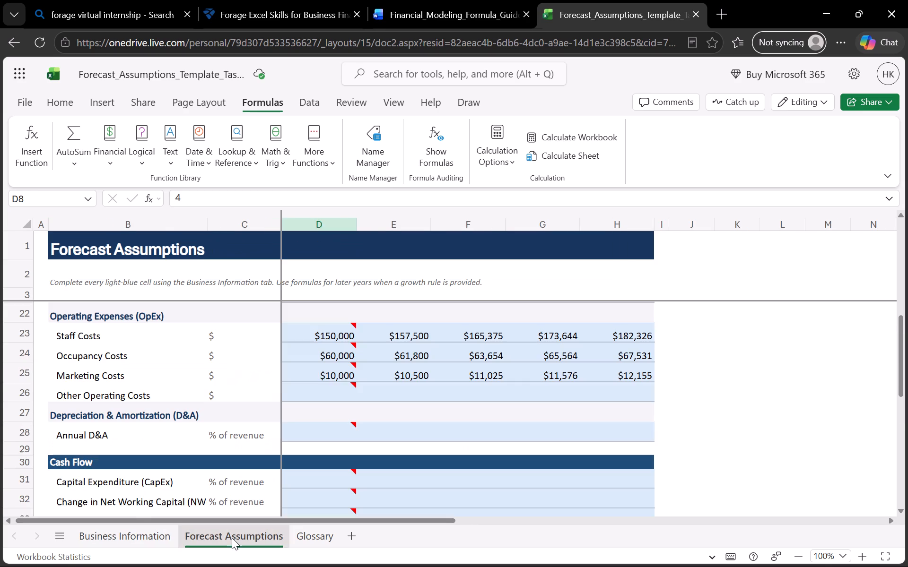
text(50000)
key(BackSpace)
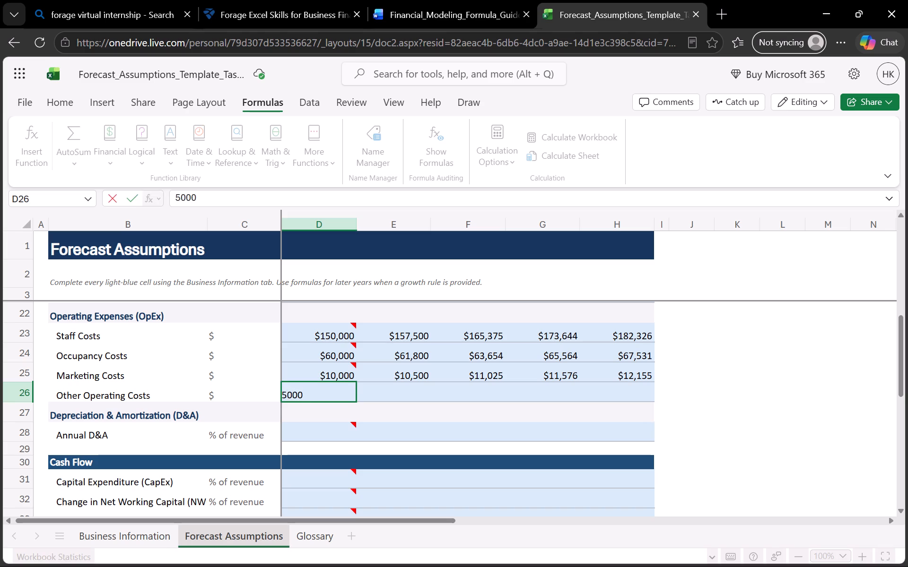
key(Right)
Enter the growth formula =D26*(1+5%) for Other Operating Costs in cell E26.
key(equal)
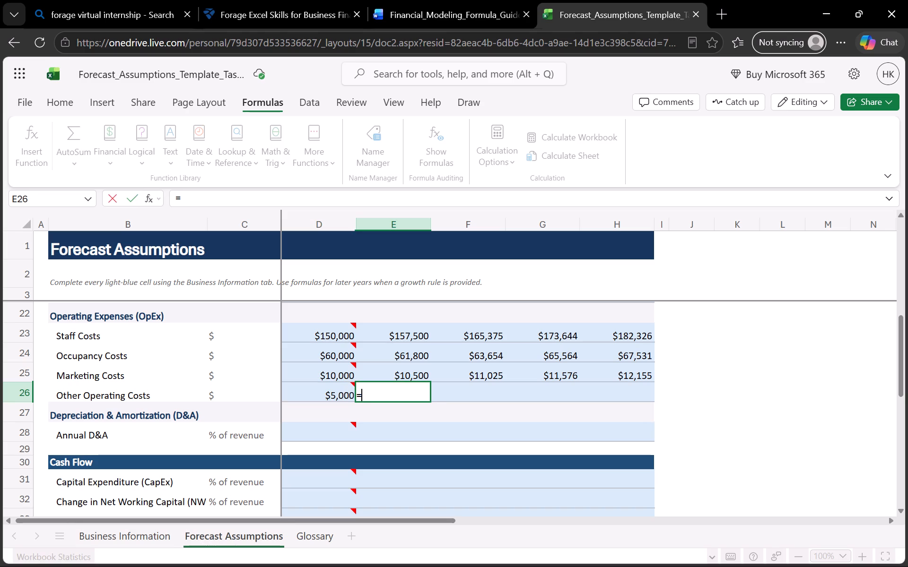
click(308, 398)
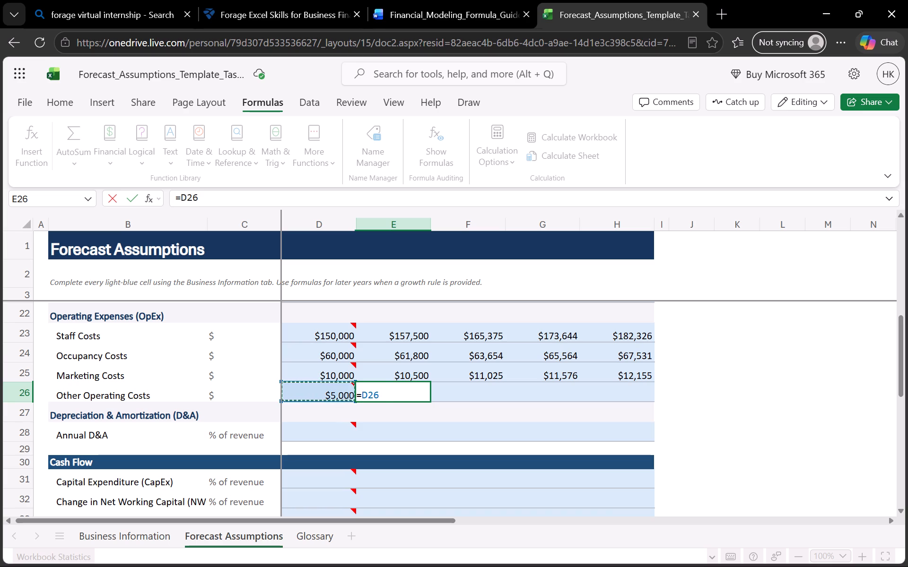
key(shift+asterisk)
key(shift+parenleft)
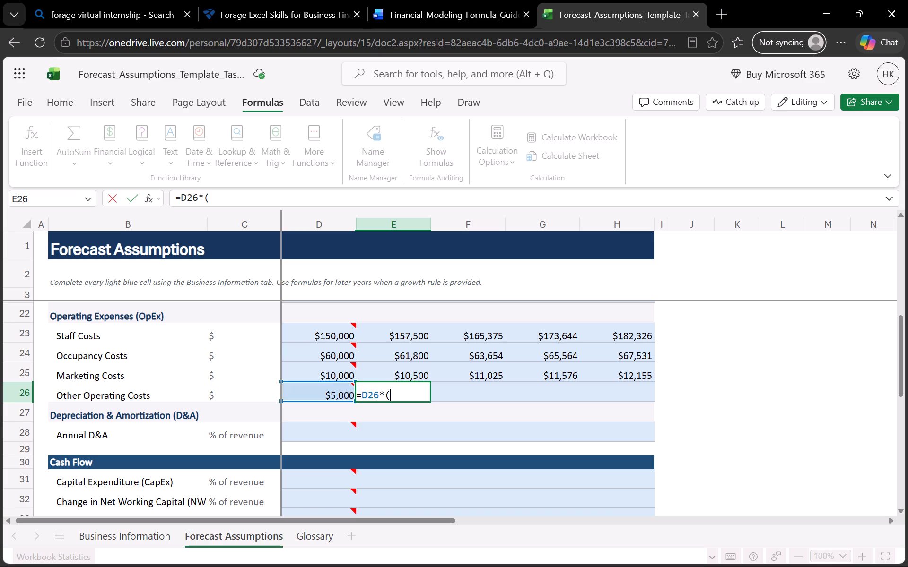
key(1)
text(+5%)
key(shift+parenright)
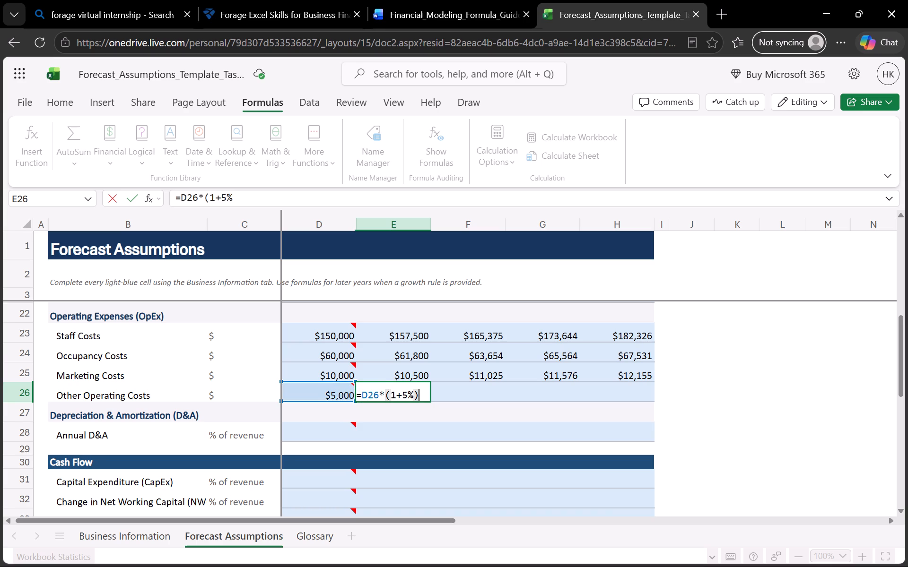
key(Return)
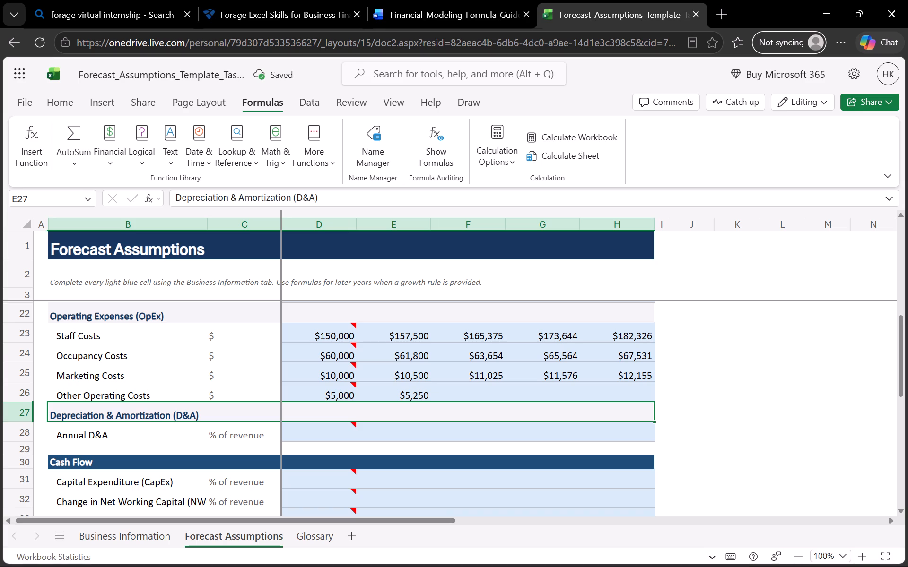
Fill the Other Operating Costs growth formula from E26 across to H26.
click(402, 392)
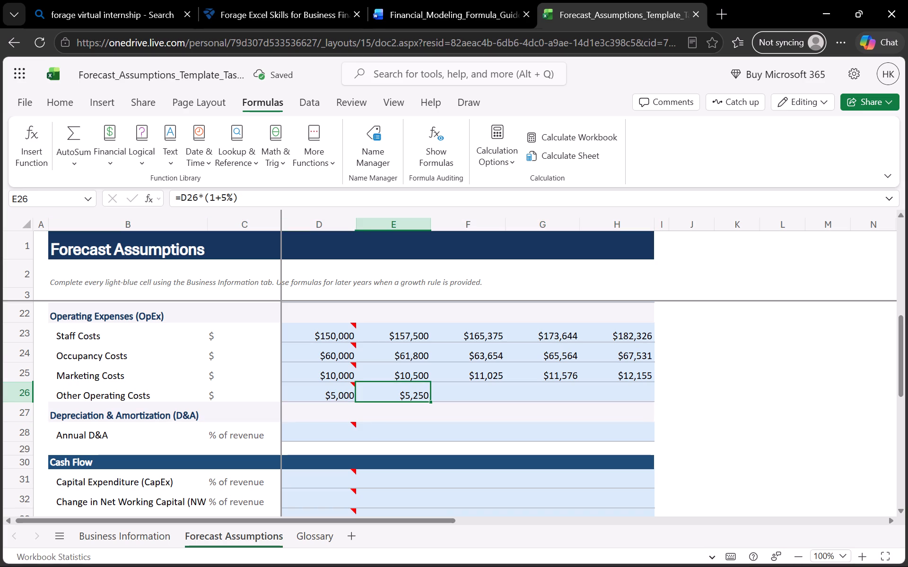
drag(431, 401, 609, 399)
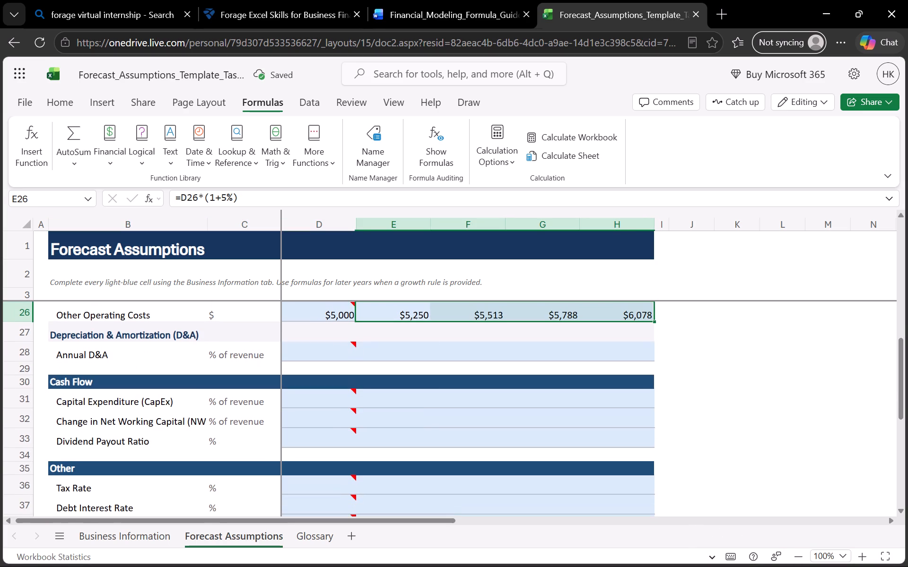
Look up the Annual D&A assumption on the Business Information sheet and enter -5% in cell D28 of Forecast Assumptions.
click(322, 346)
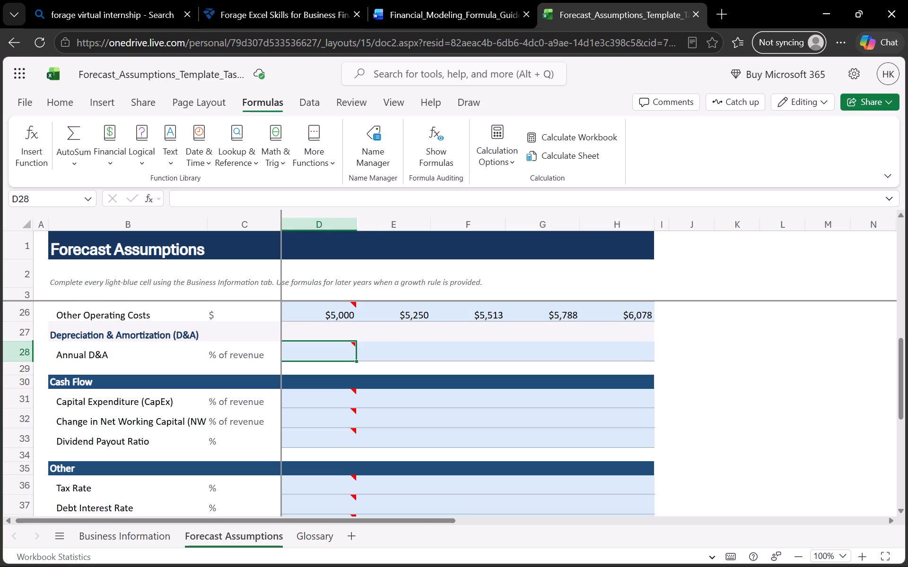
click(147, 532)
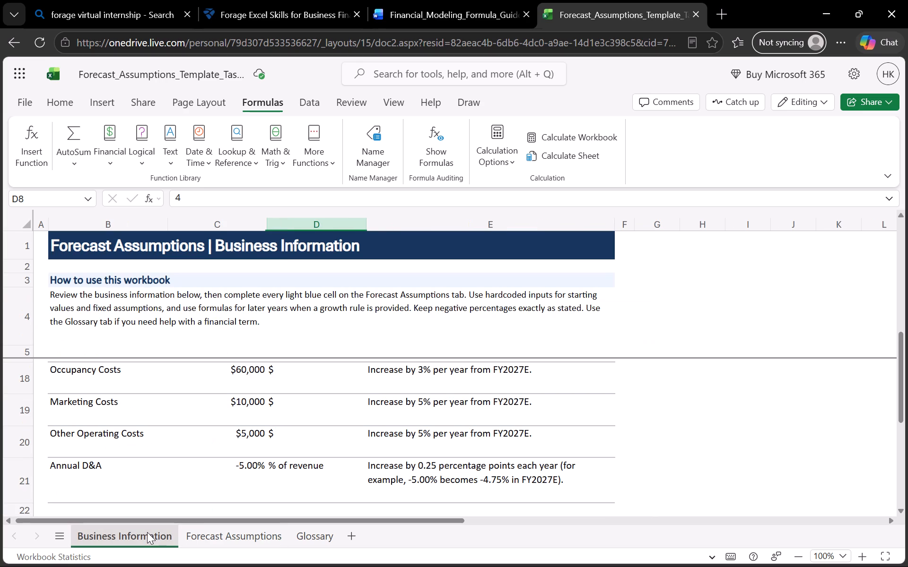
scroll(147, 532, down, 2)
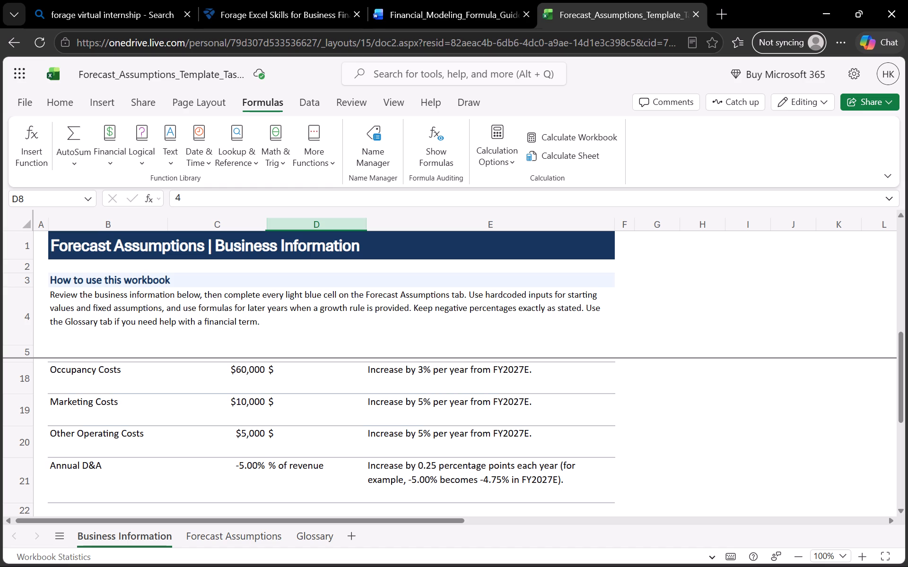
click(269, 541)
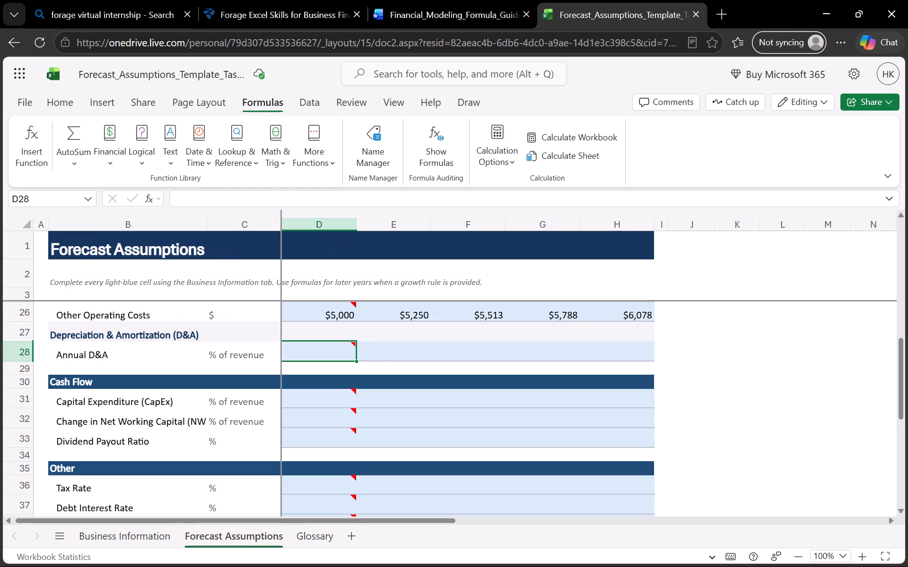
key(minus)
key(5)
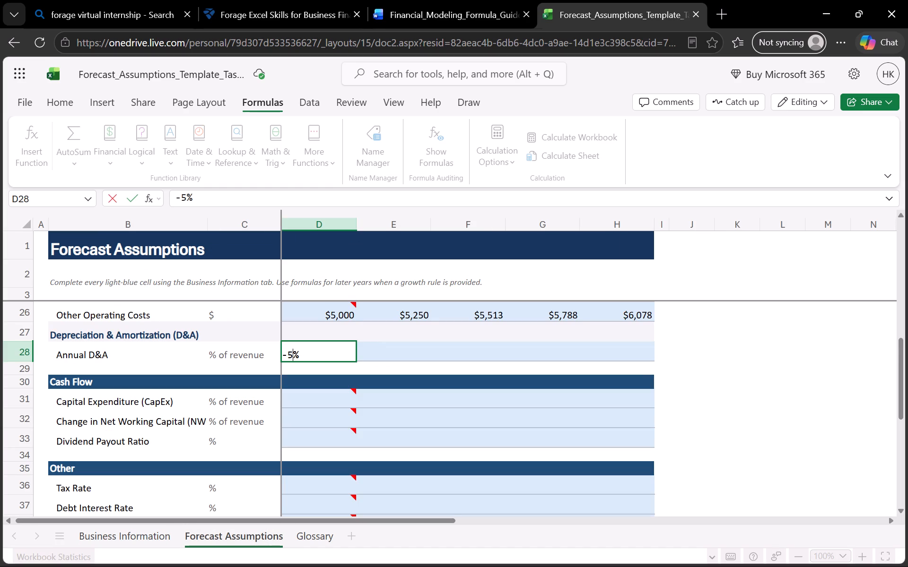
key(Right)
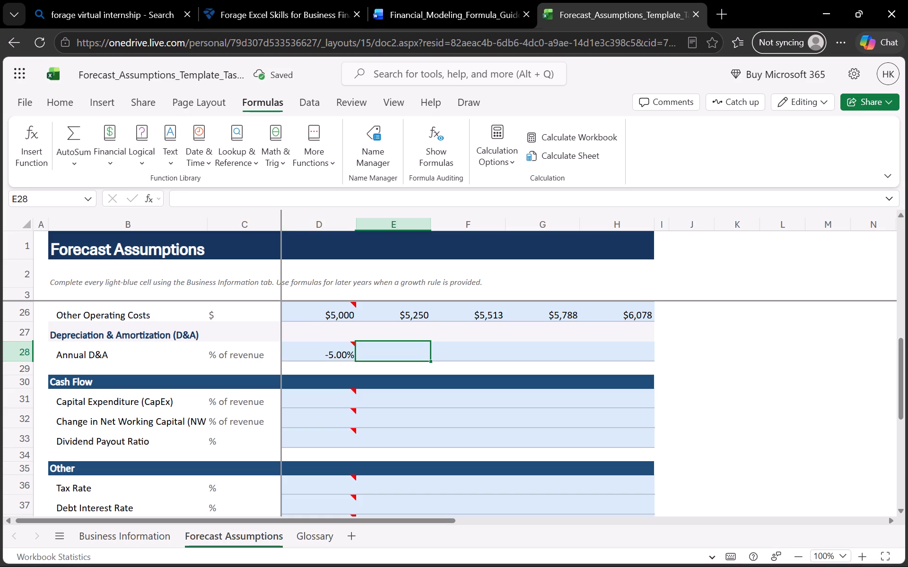
Enter the yearly change formula =D28+0.25% for Annual D&A in cell E28.
key(equal)
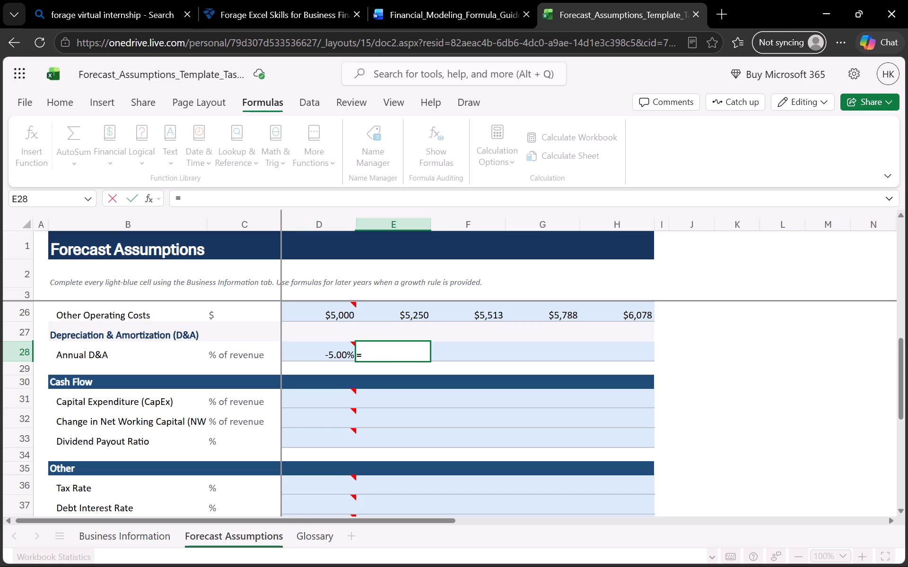
click(340, 356)
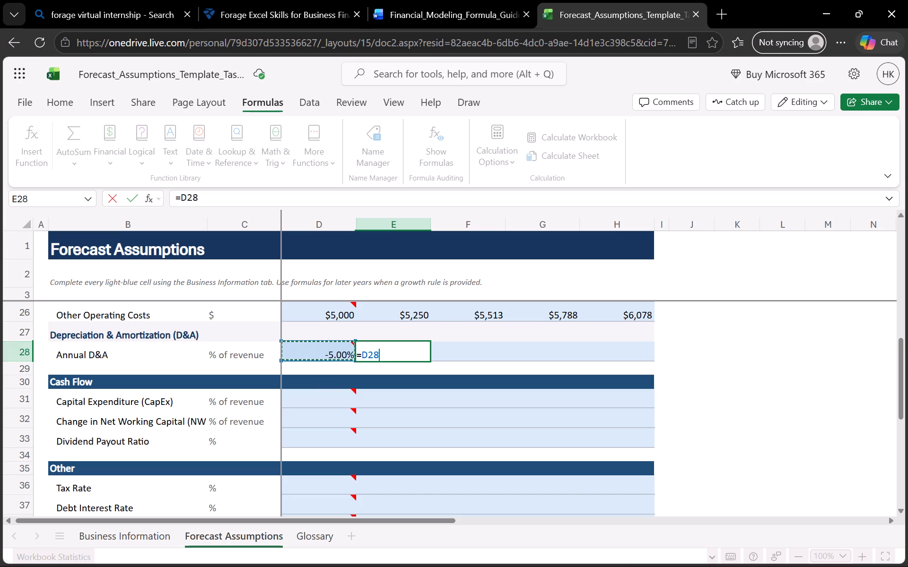
key(shift+plus)
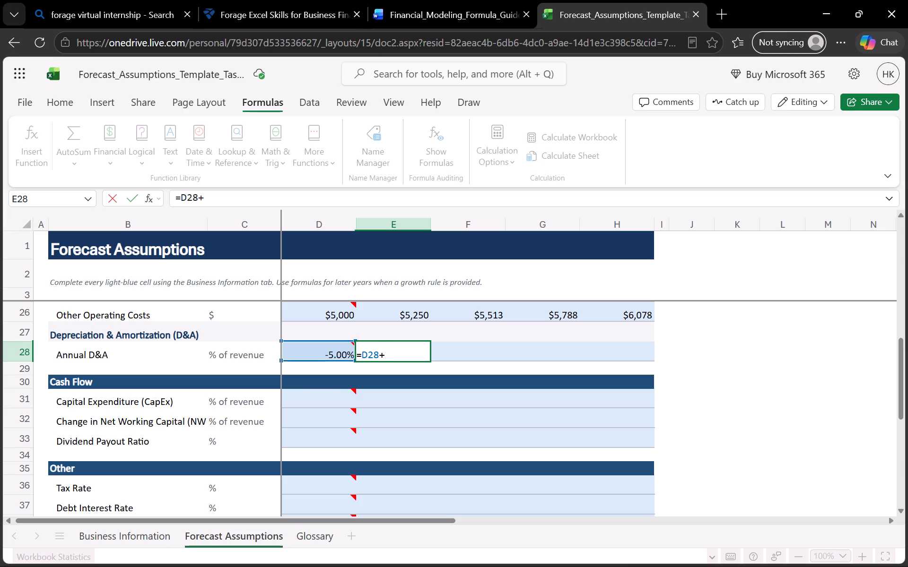
text(0.25)
key(shift+percent)
key(Return)
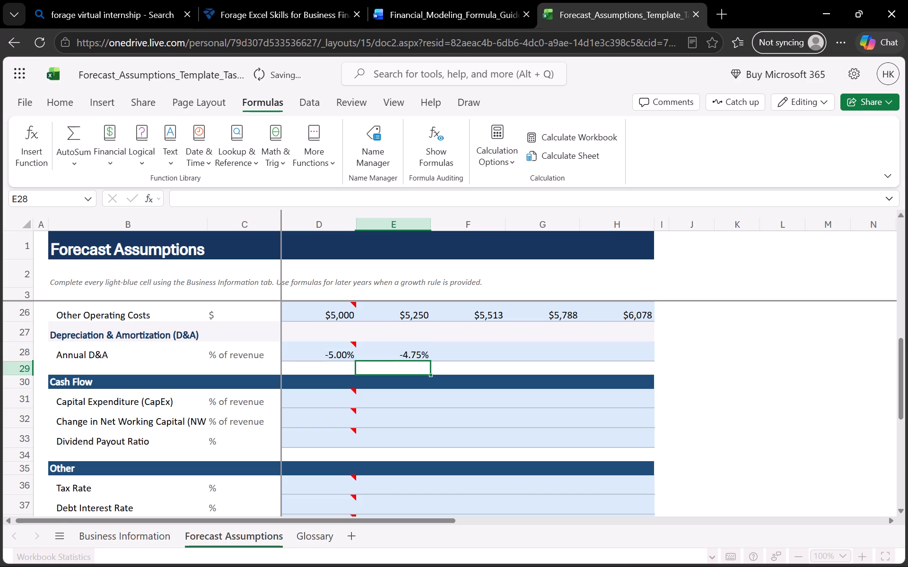
Fill the Annual D&A formula from E28 across to H28.
click(386, 350)
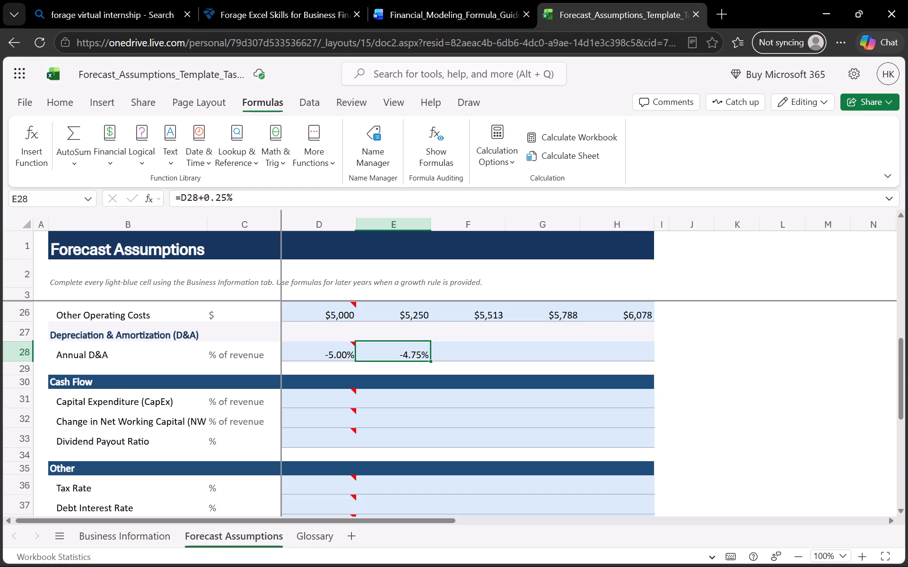
drag(431, 360, 633, 367)
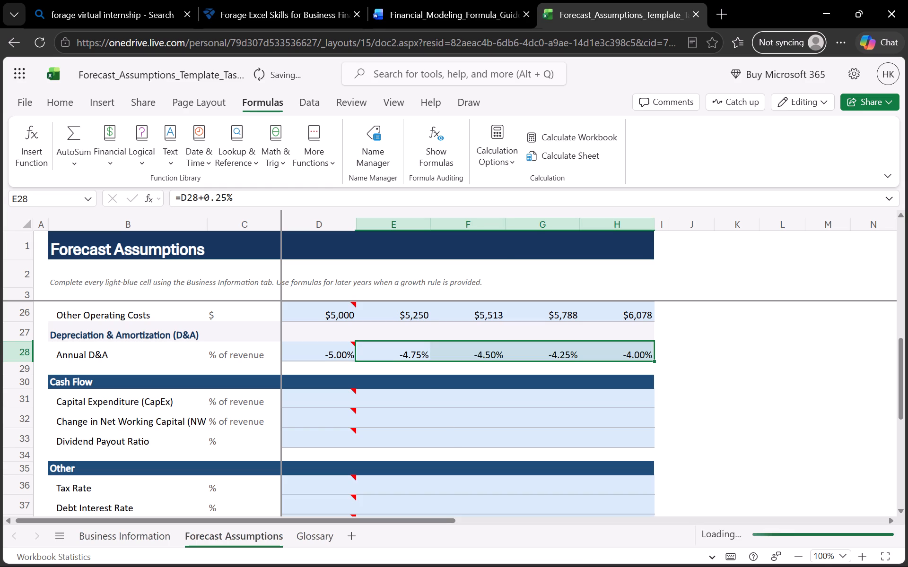
Look up the Capital Expenditure rule on the Business Information sheet and enter -5% in cell D31 of Forecast Assumptions.
scroll(543, 391, down, 1)
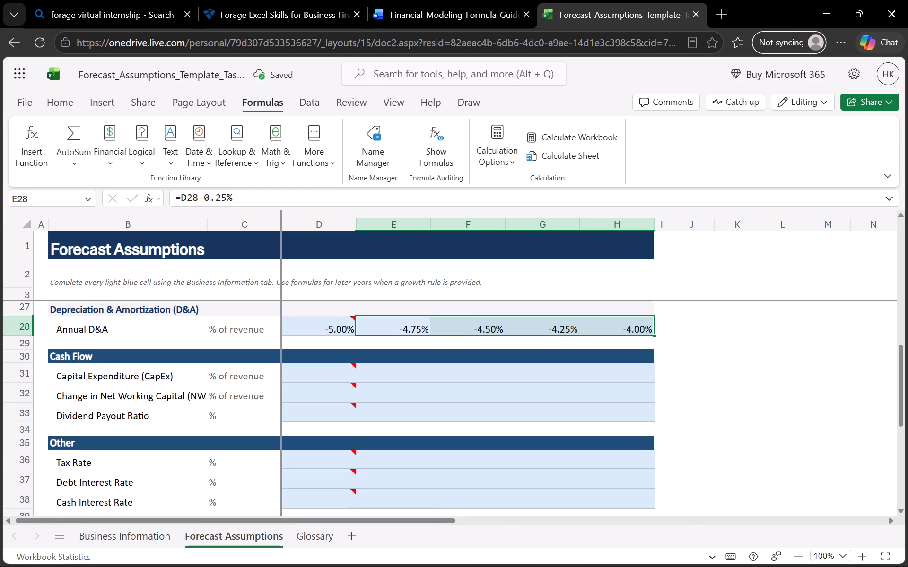
click(332, 368)
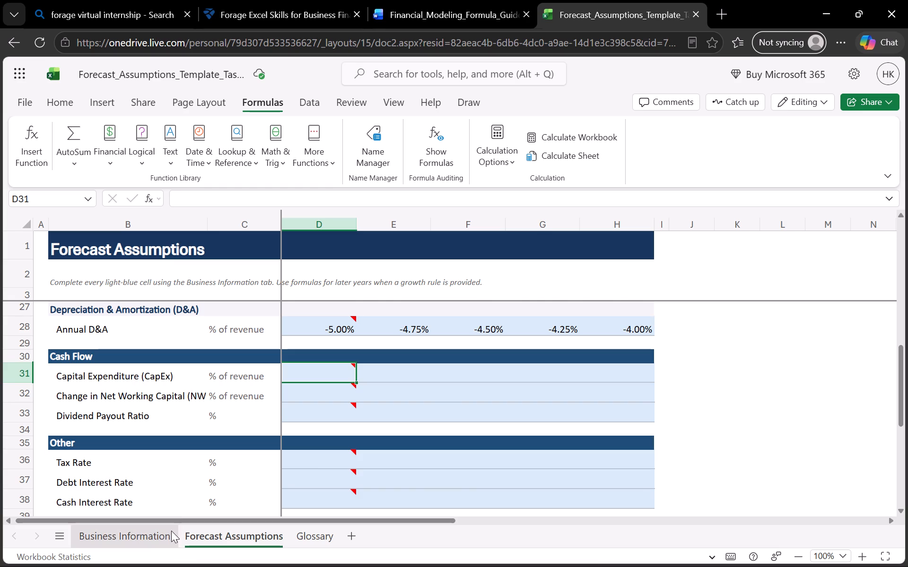
click(171, 531)
scroll(171, 531, down, 1)
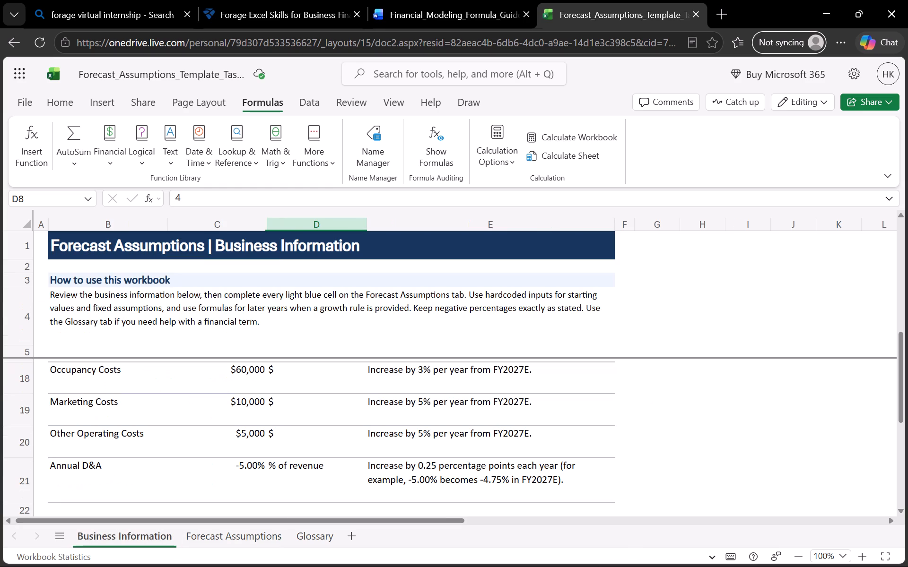
scroll(255, 469, down, 2)
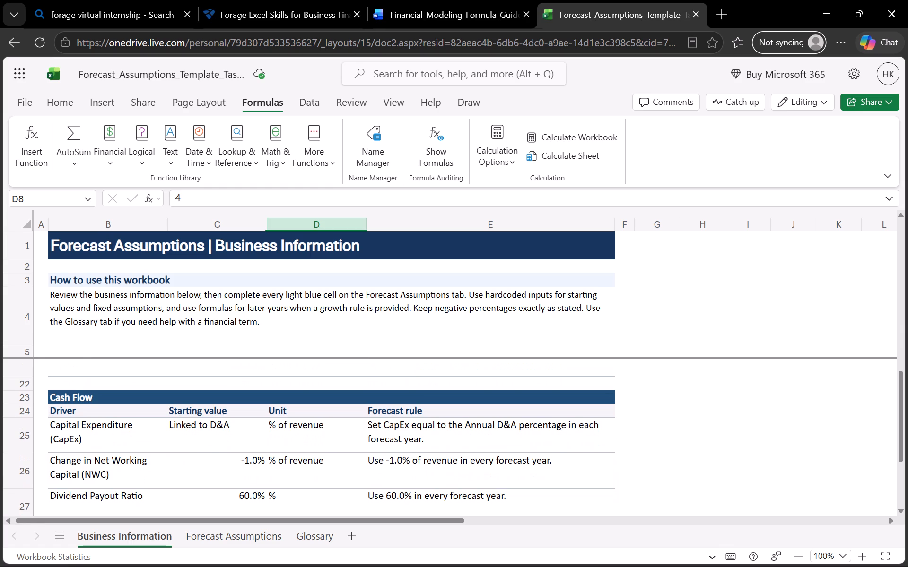
click(252, 539)
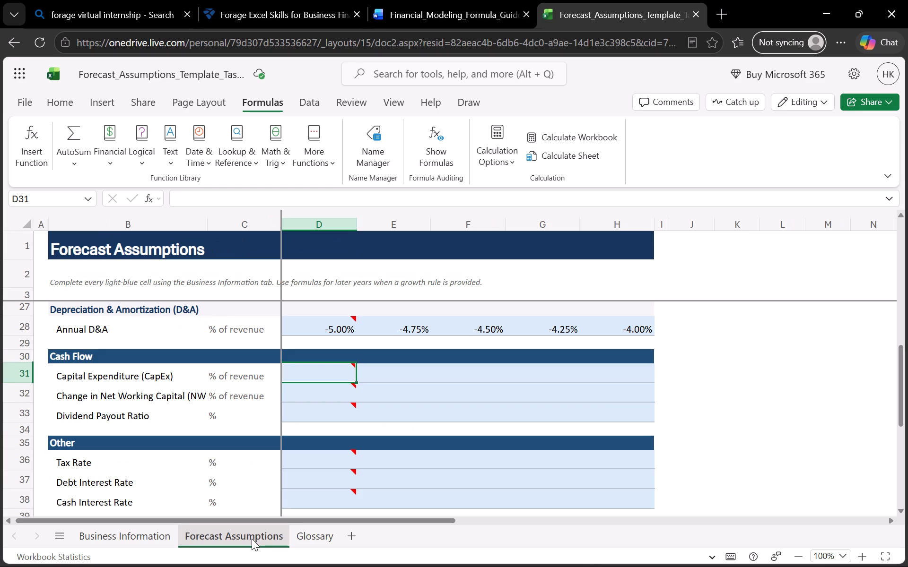
key(minus)
key(5)
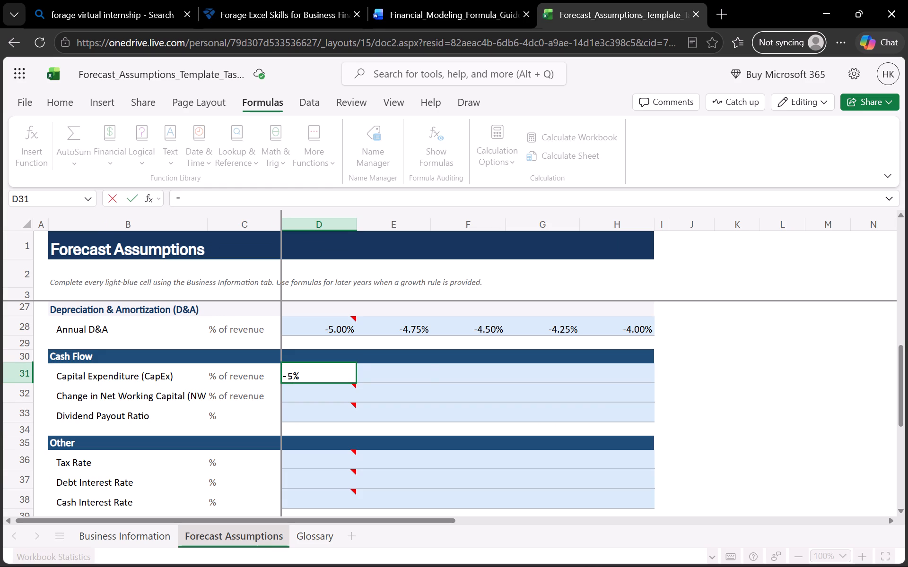
key(Right)
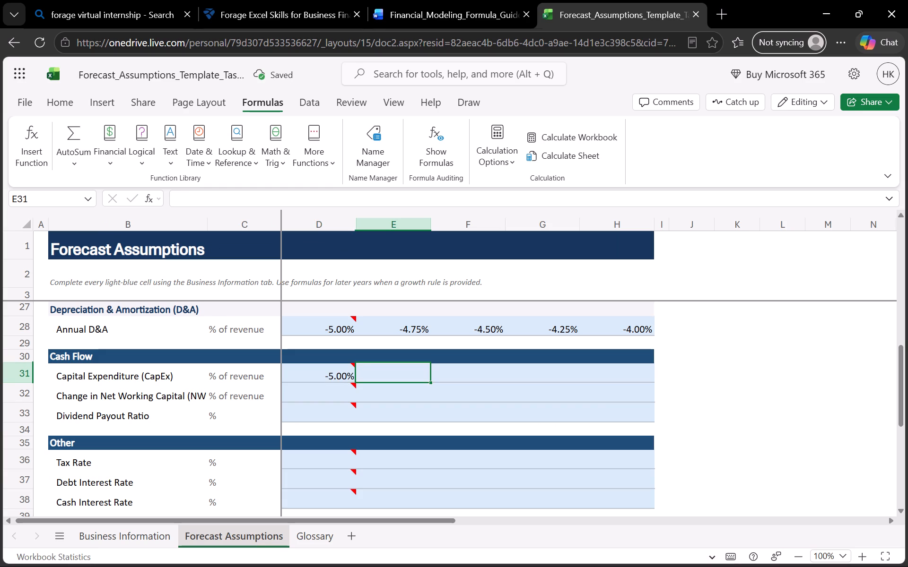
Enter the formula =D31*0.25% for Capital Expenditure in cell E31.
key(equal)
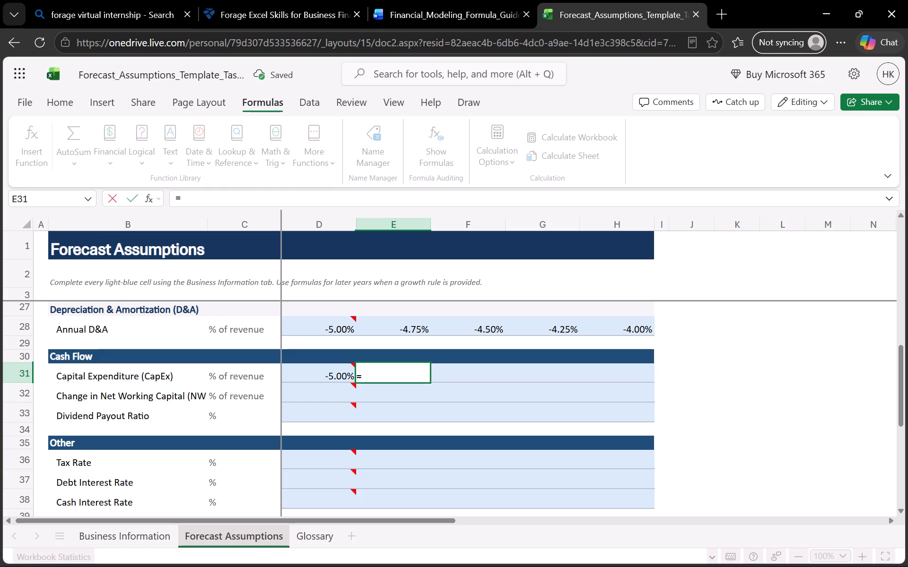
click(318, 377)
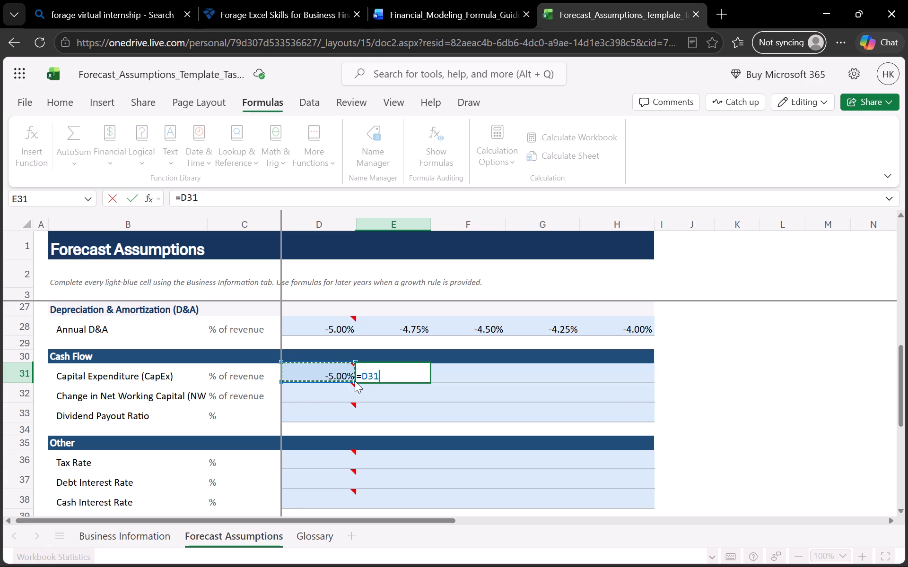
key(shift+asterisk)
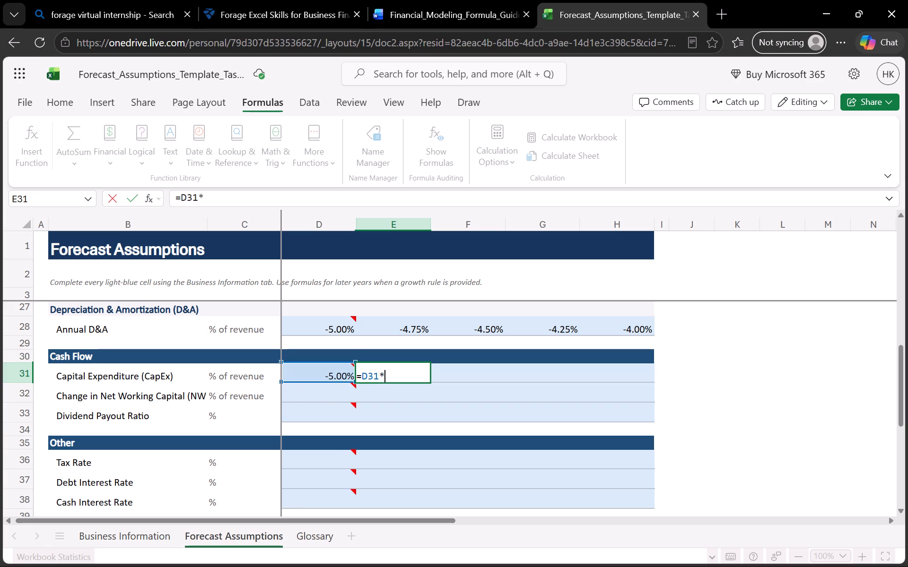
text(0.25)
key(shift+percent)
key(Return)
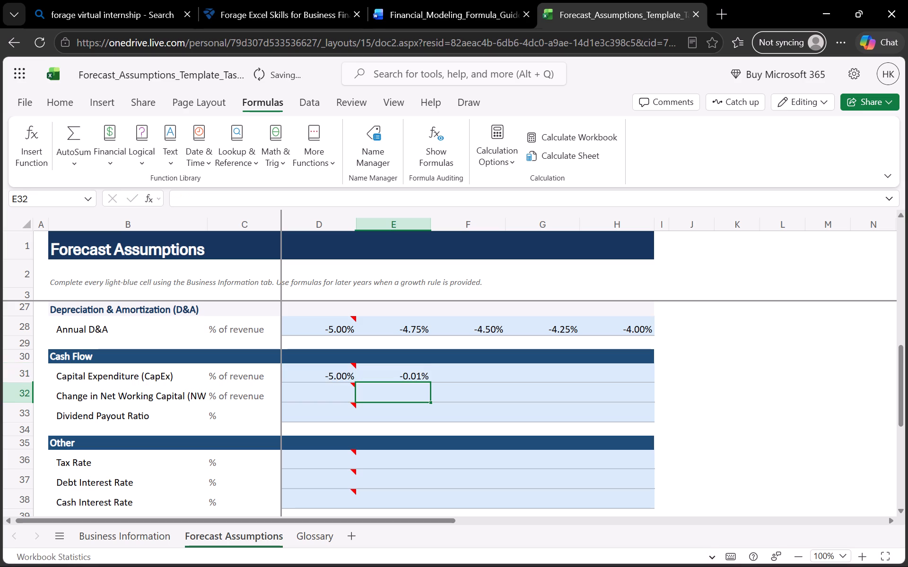
Replace the Capital Expenditure formula in cell E31 with =D31+0.25%.
click(384, 371)
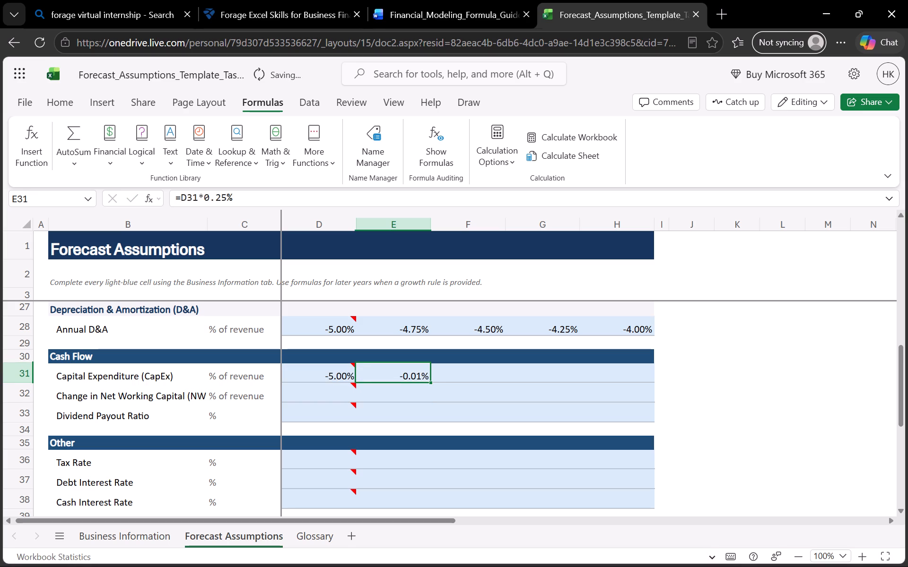
key(BackSpace)
key(equal)
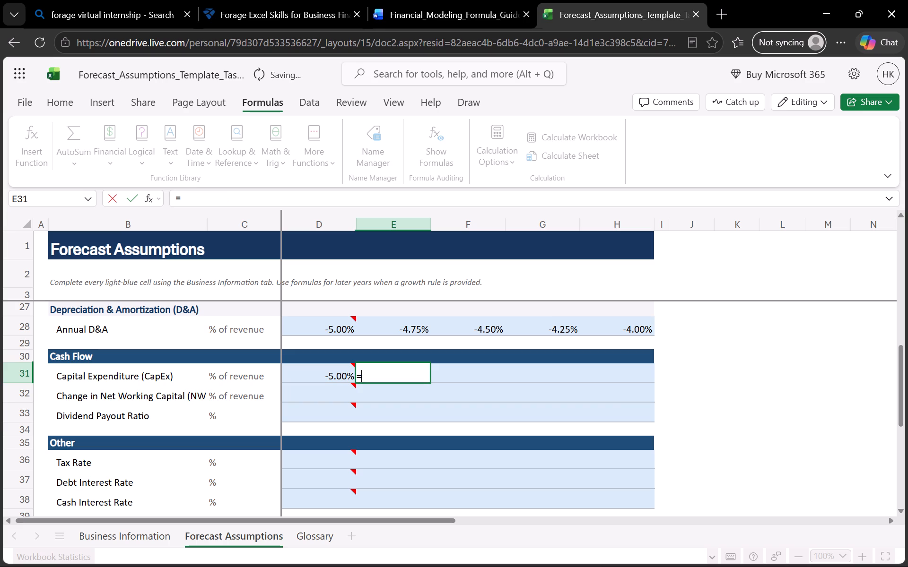
click(340, 369)
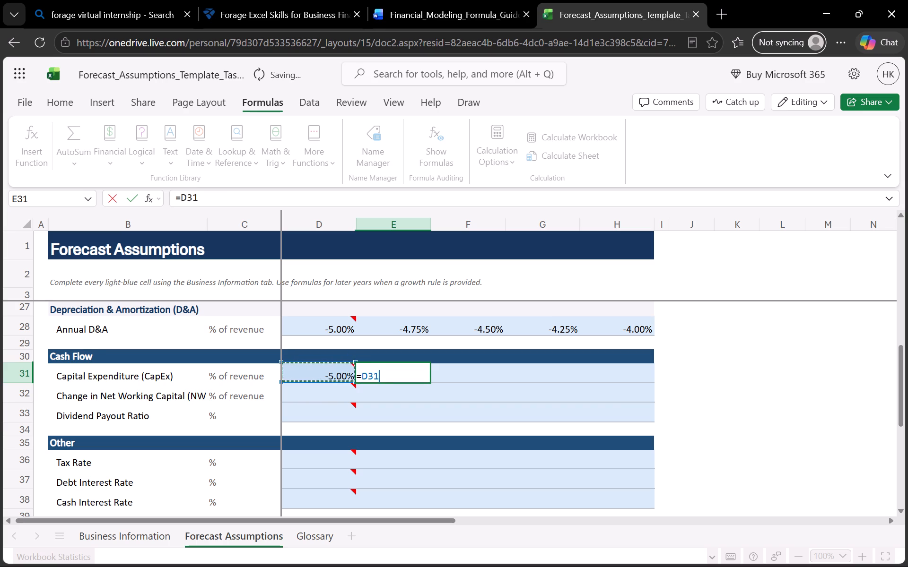
key(shift+plus)
text()>)
key(BackSpace)
key(BackSpace)
key(0)
key(period)
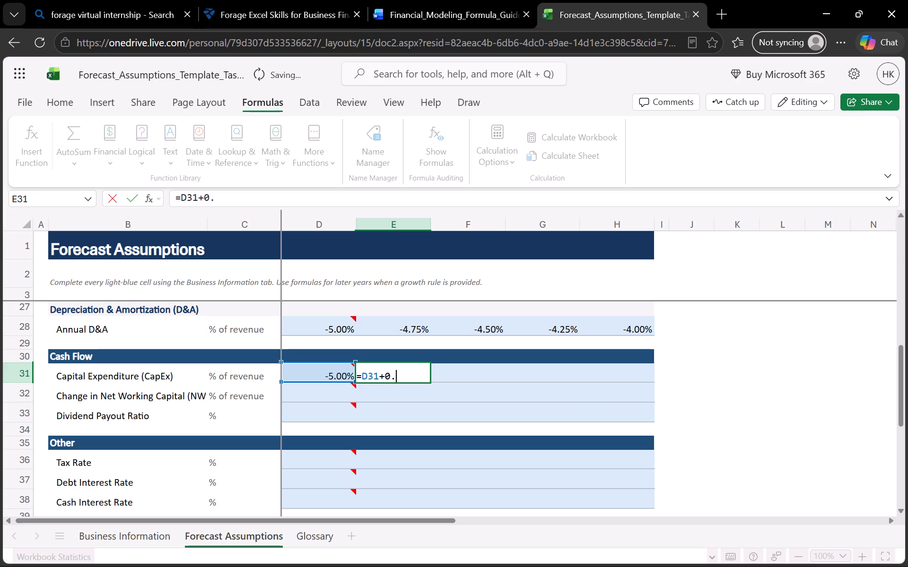
key(2)
key(5)
key(shift+percent)
key(Return)
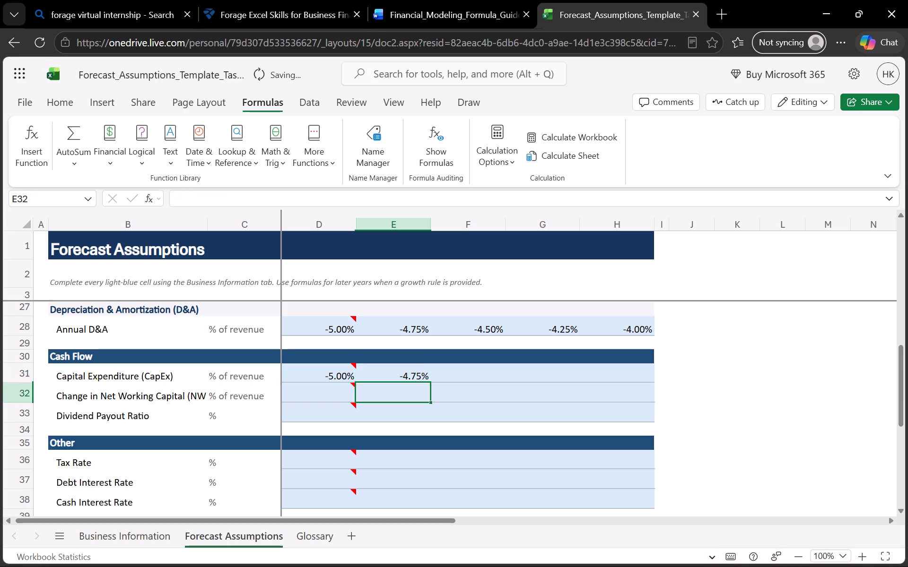
Fill the Capital Expenditure formula from E31 across to H31.
drag(385, 369, 430, 380)
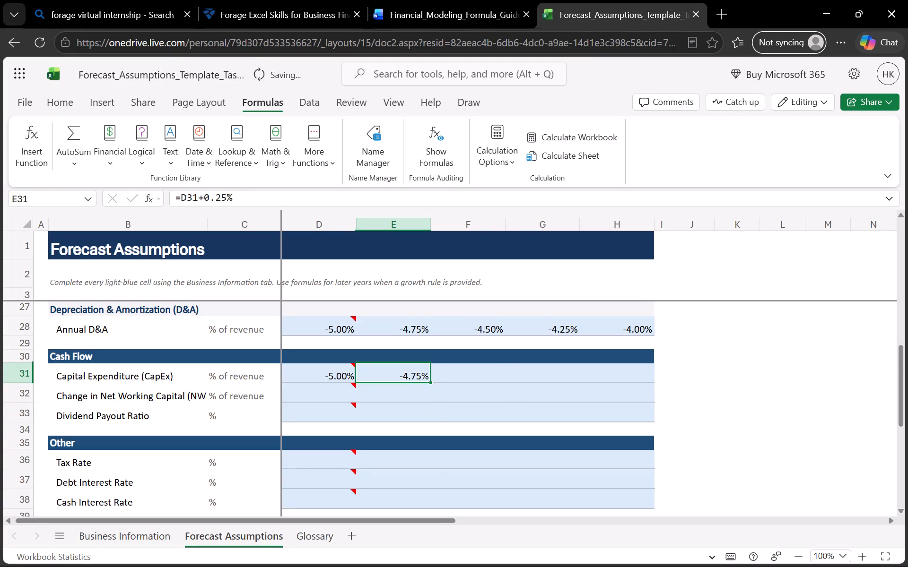
drag(430, 380, 430, 382)
drag(430, 382, 597, 361)
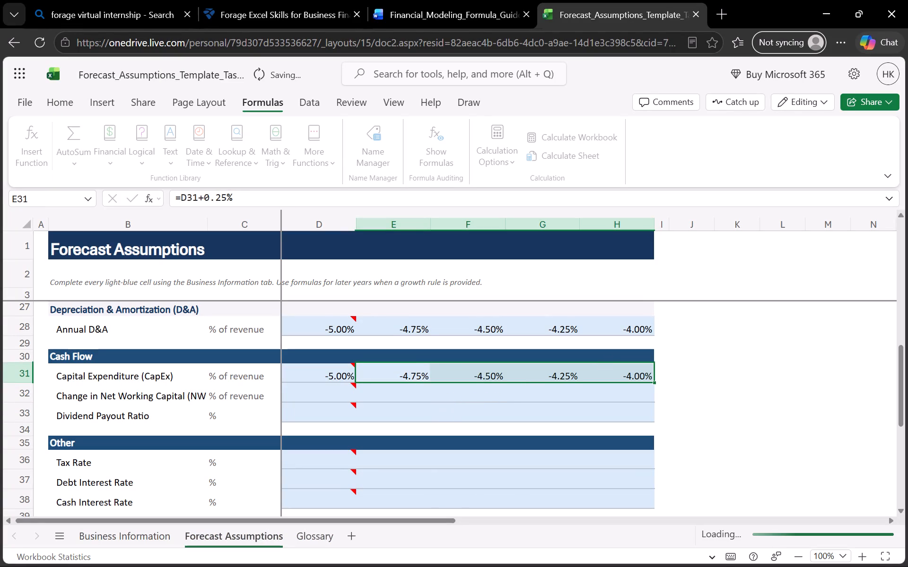
Look up the Change in Net Working Capital assumption on the Business Information sheet and enter -1% in cell D32 of Forecast Assumptions.
click(346, 394)
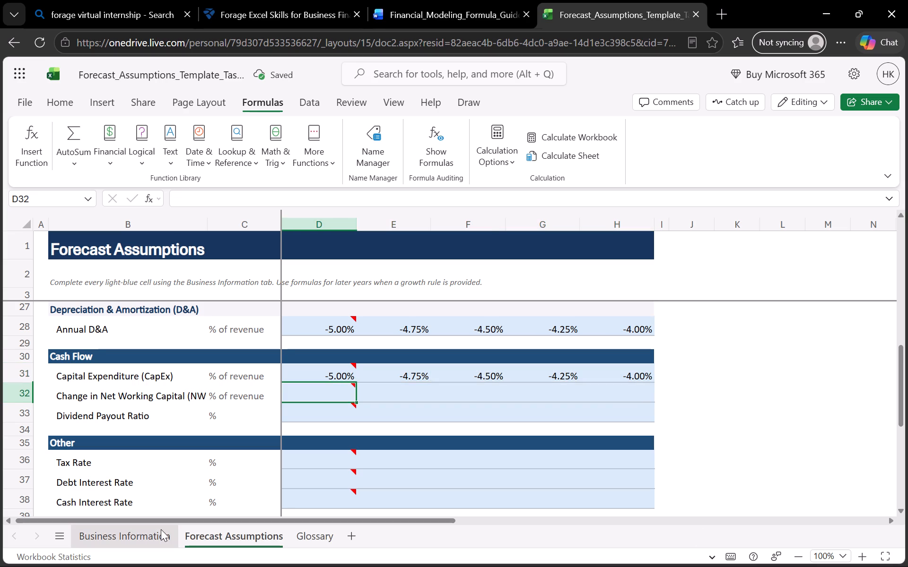
click(160, 530)
scroll(179, 480, down, 1)
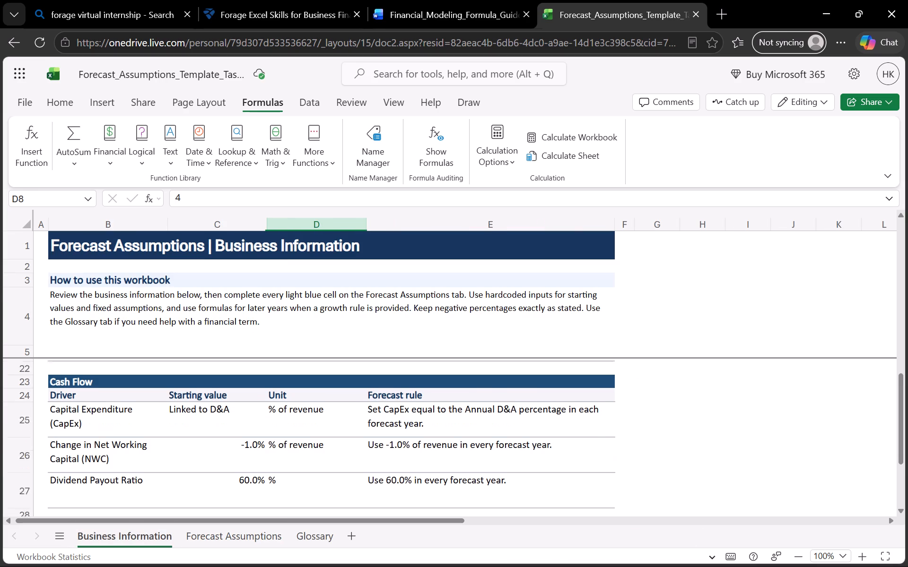
scroll(179, 480, down, 1)
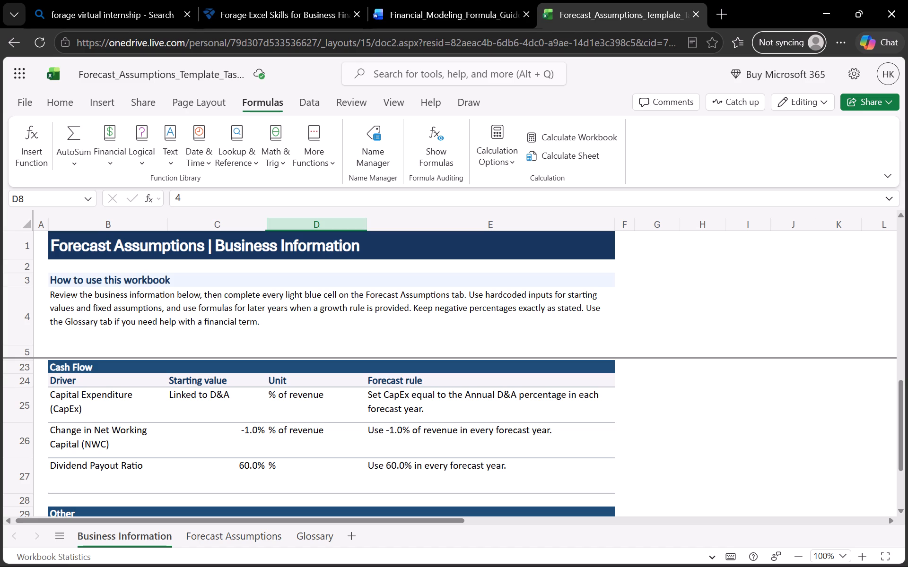
click(253, 536)
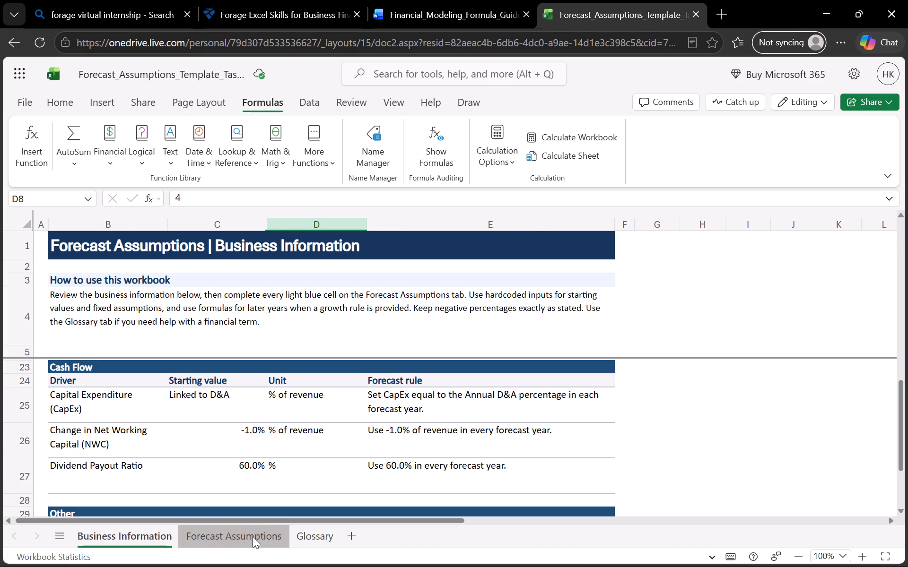
click(329, 391)
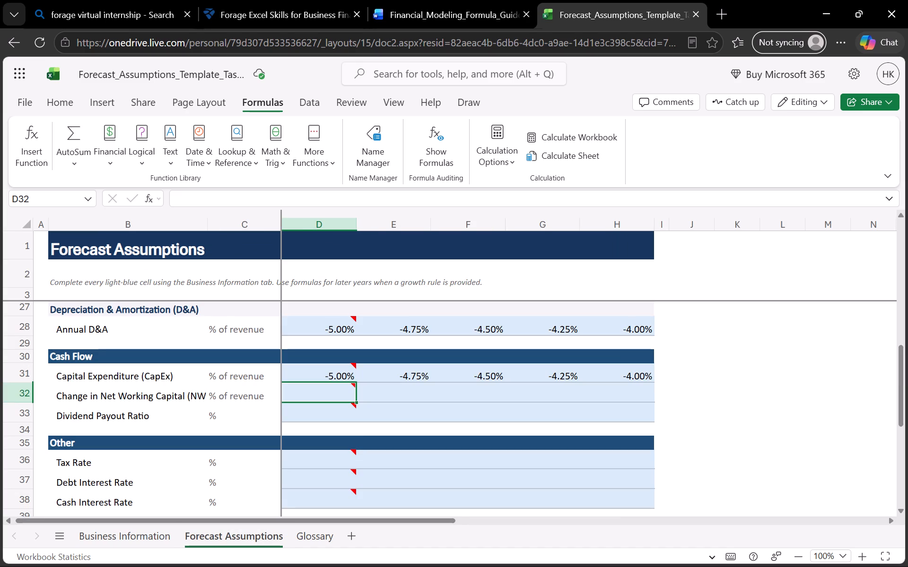
text(-1)
key(Right)
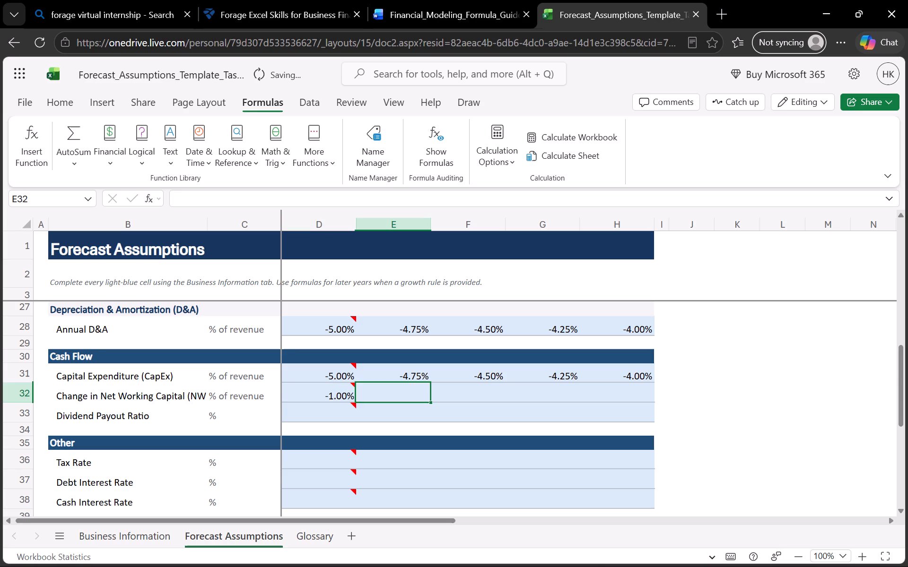
Fill the Change in Net Working Capital value from D32 across to H32.
click(319, 391)
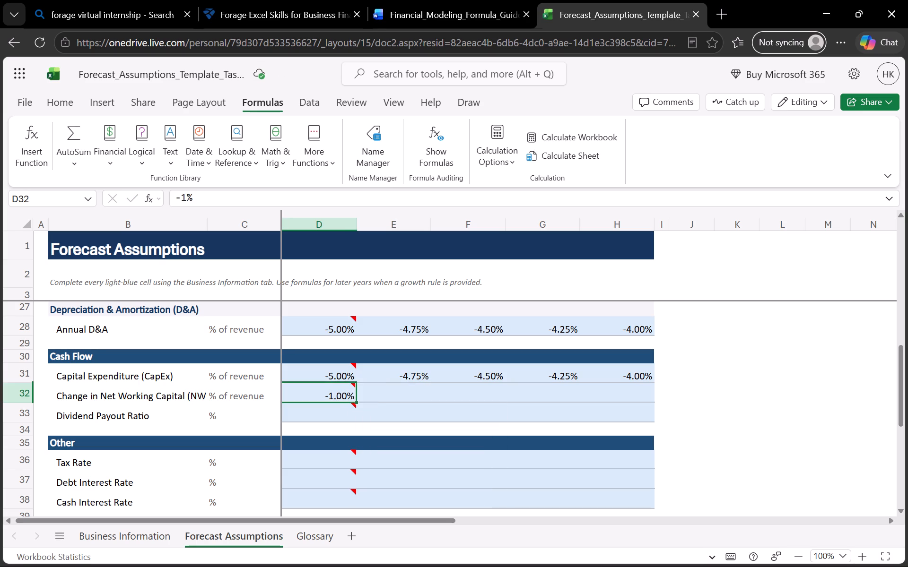
drag(356, 401, 380, 401)
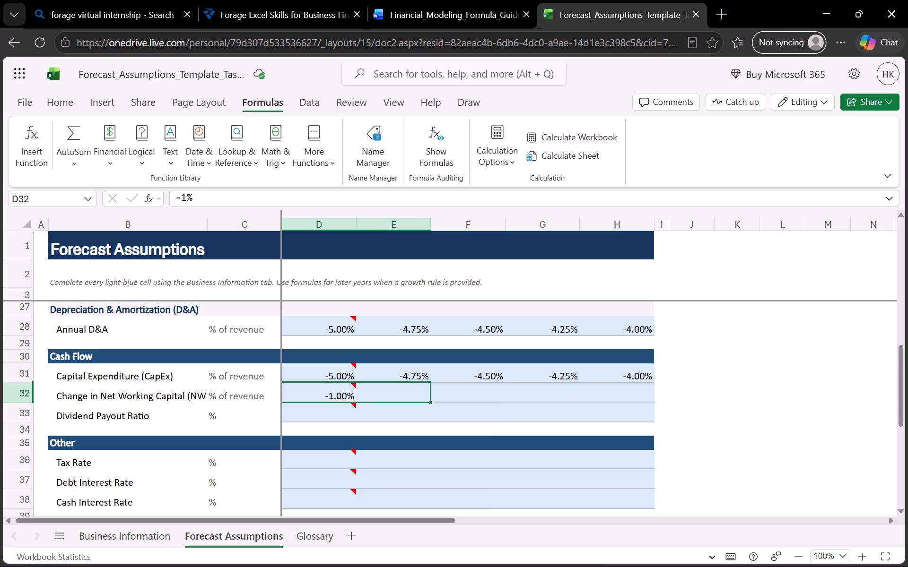
drag(380, 401, 605, 397)
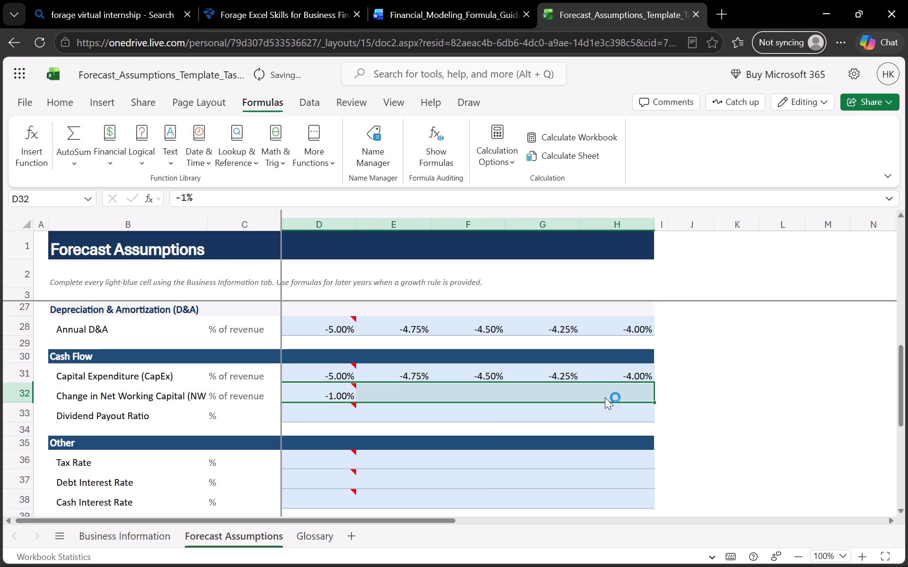
Look up the Dividend Payout Ratio on the Business Information sheet and enter 60% in cell D33 of Forecast Assumptions.
click(341, 415)
click(155, 536)
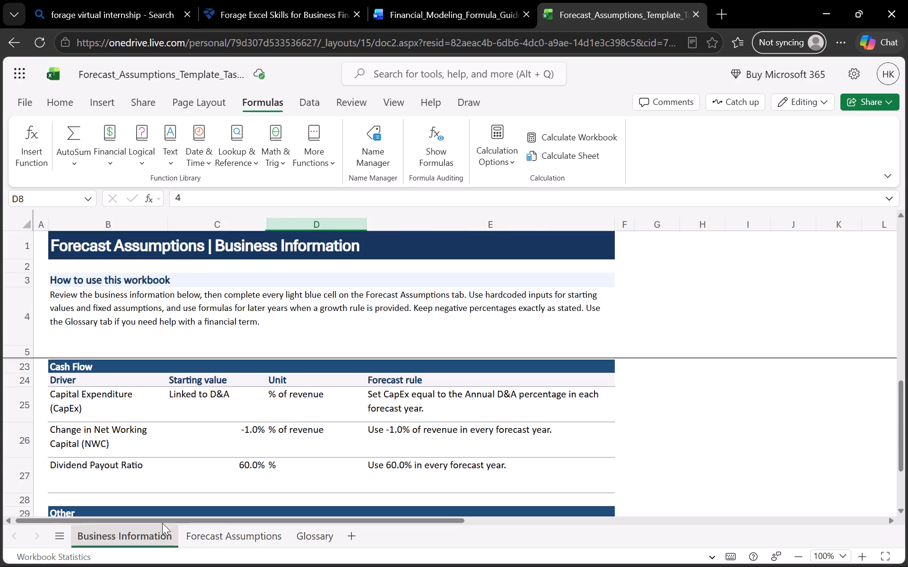
scroll(199, 442, down, 1)
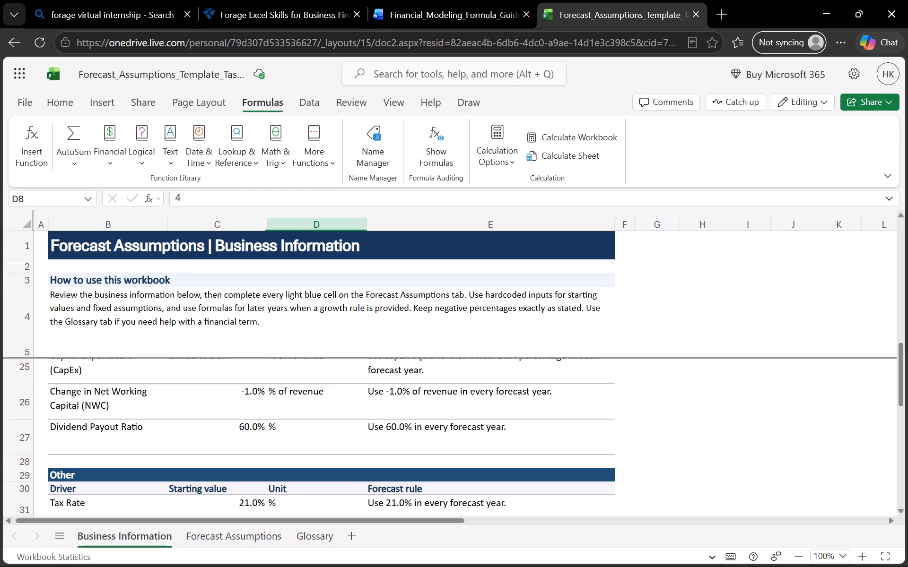
click(252, 531)
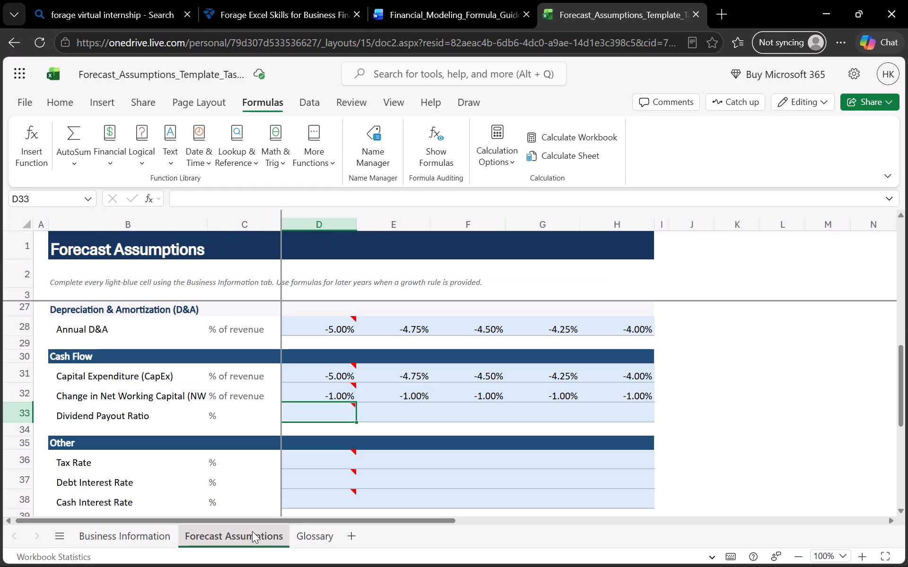
text(60)
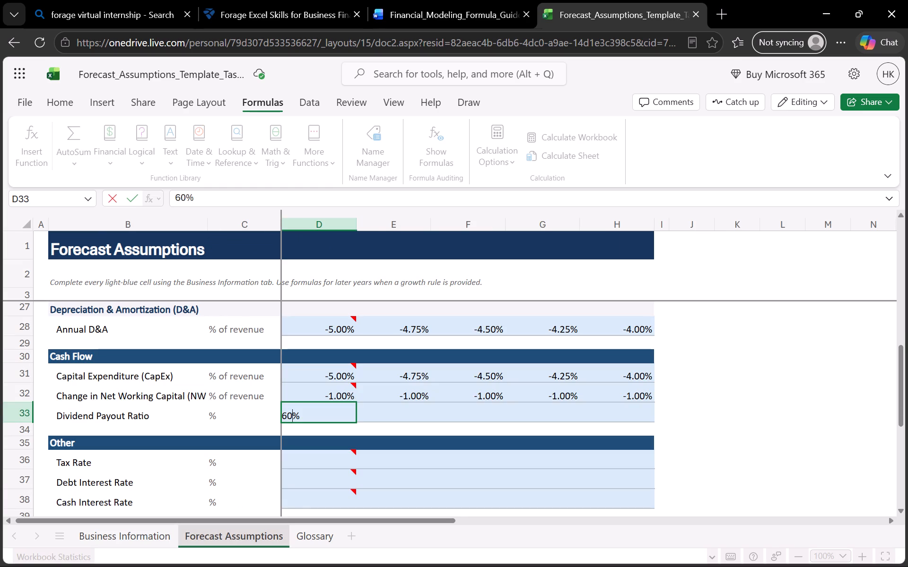
key(Right)
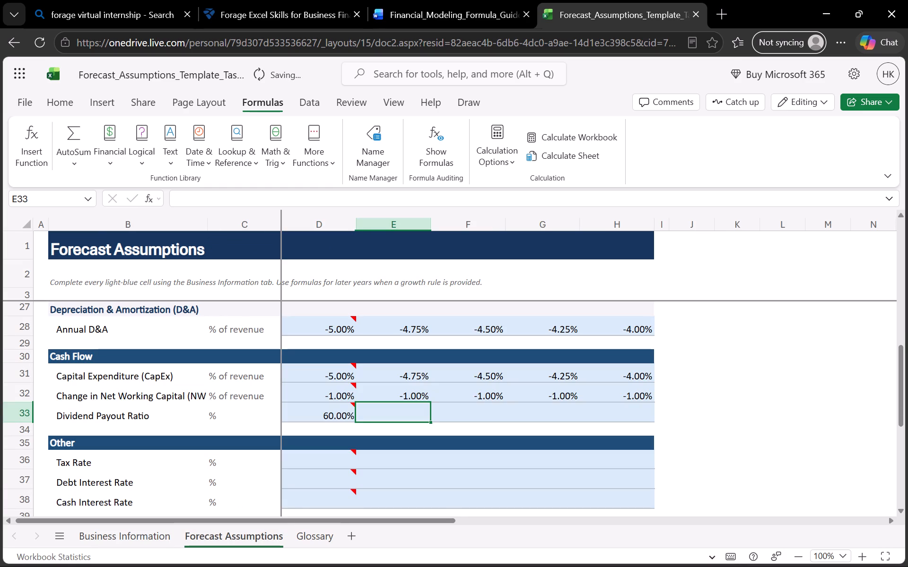
Fill the Dividend Payout Ratio value from D33 across to H33.
click(343, 409)
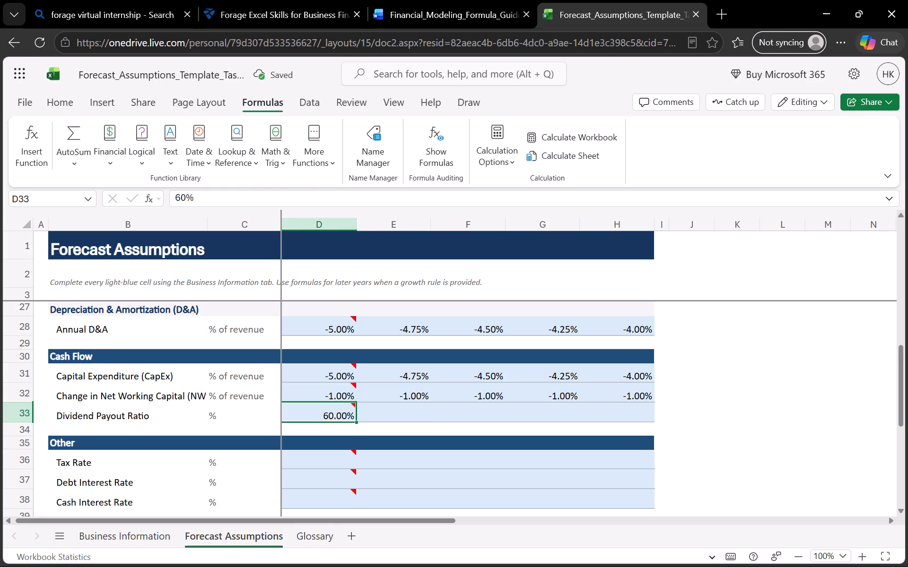
drag(355, 422, 555, 412)
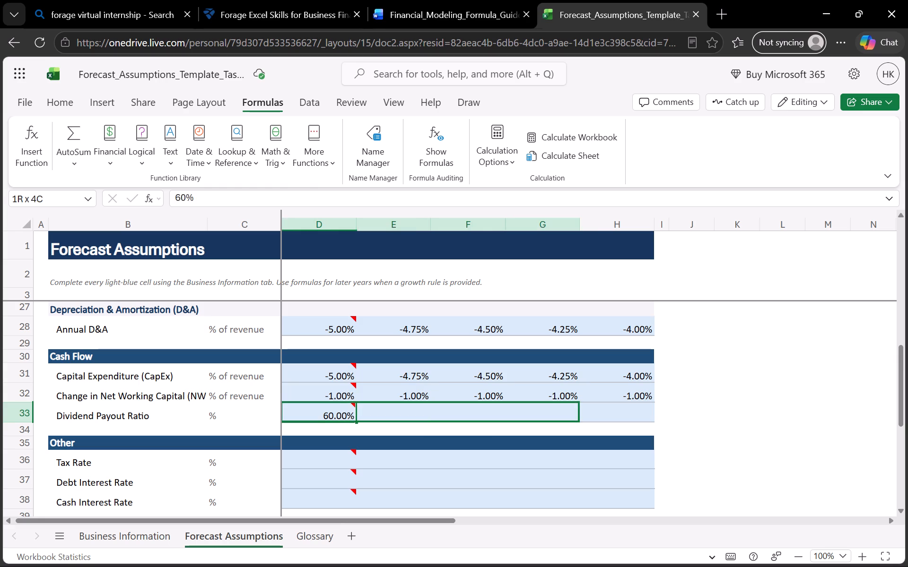
drag(555, 412, 608, 415)
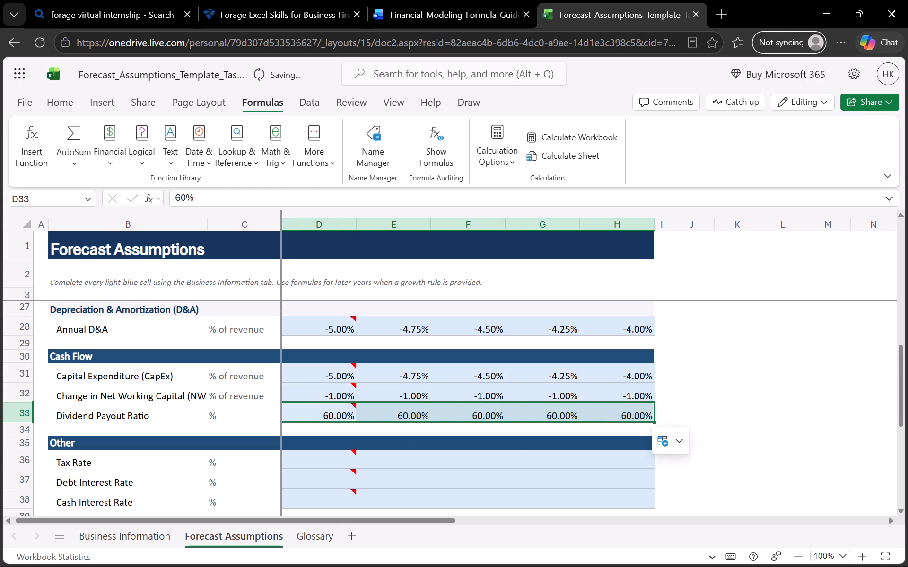
Look up the Other section's rates on Business Information and enter Tax Rate 21%, Debt Interest Rate 4% and Cash Interest Rate 1% in D36:D38.
scroll(477, 407, down, 2)
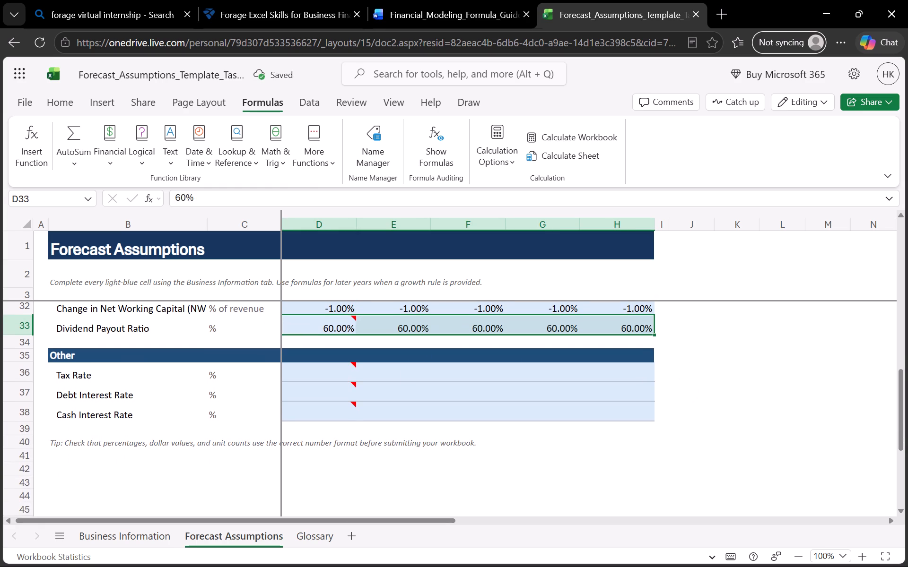
click(342, 368)
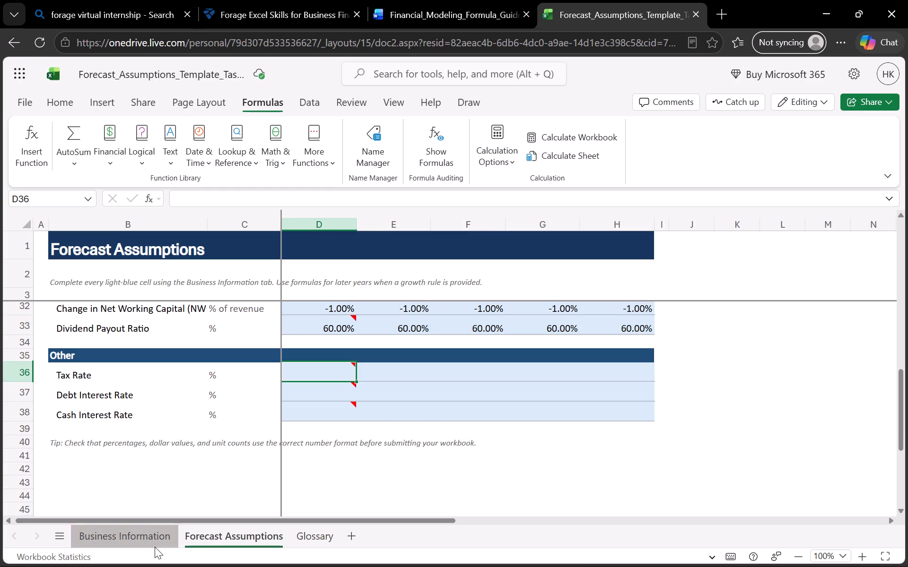
click(155, 547)
scroll(291, 428, down, 1)
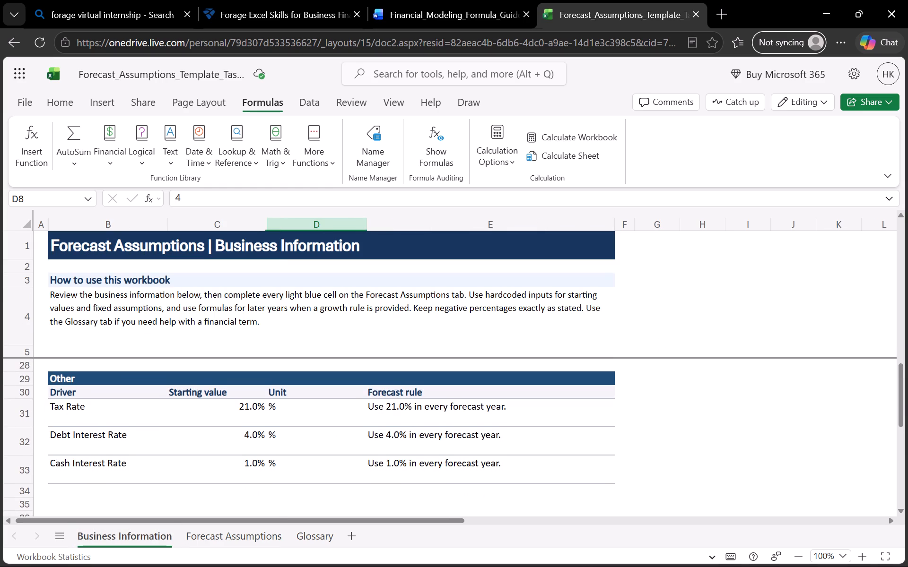
scroll(291, 428, down, 3)
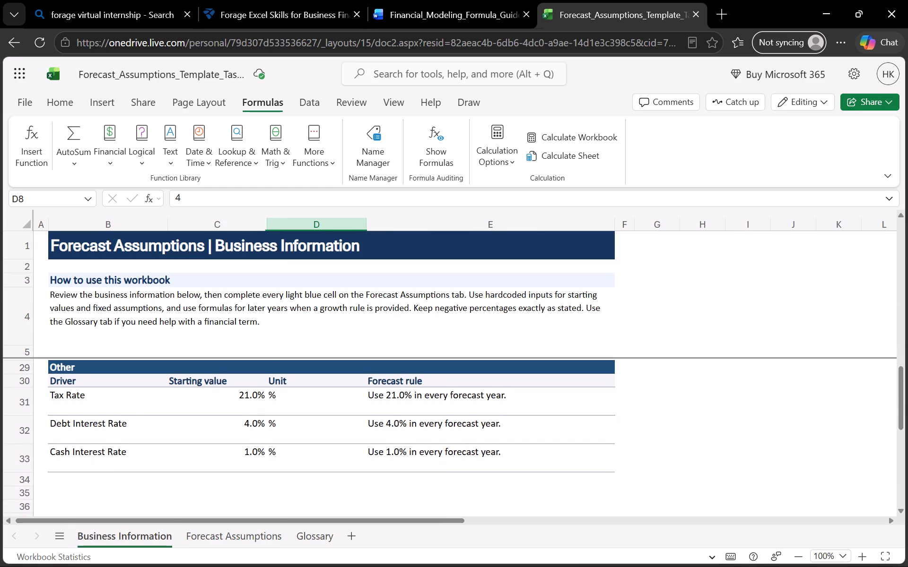
click(227, 532)
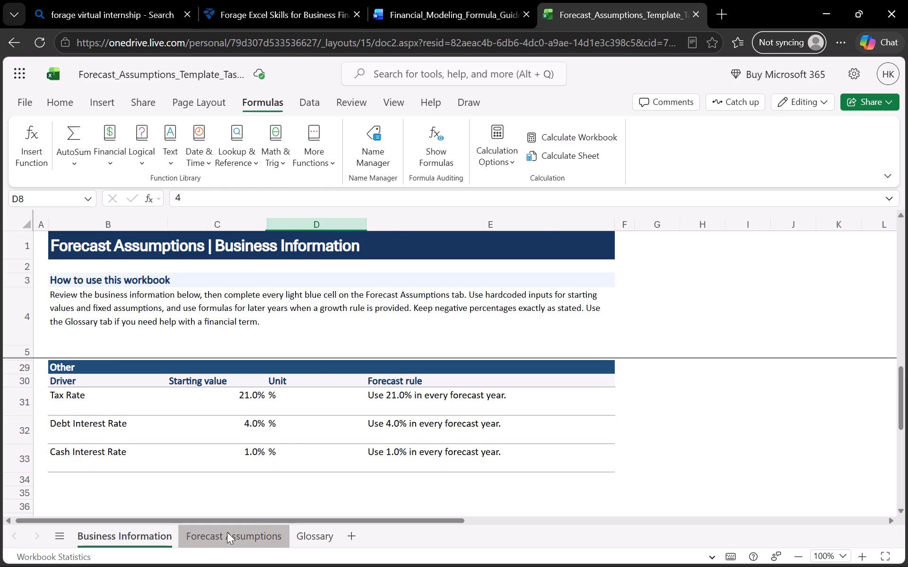
text(21)
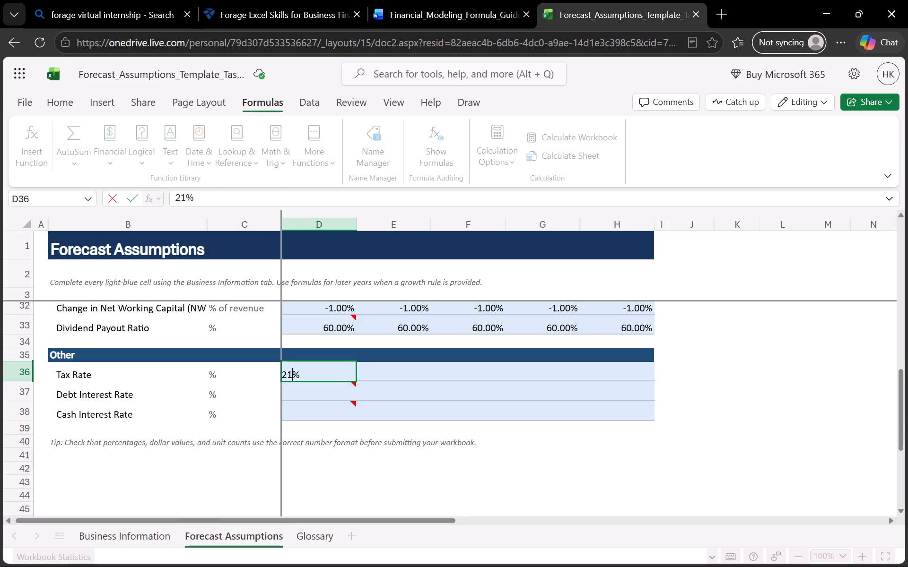
key(Down)
key(4)
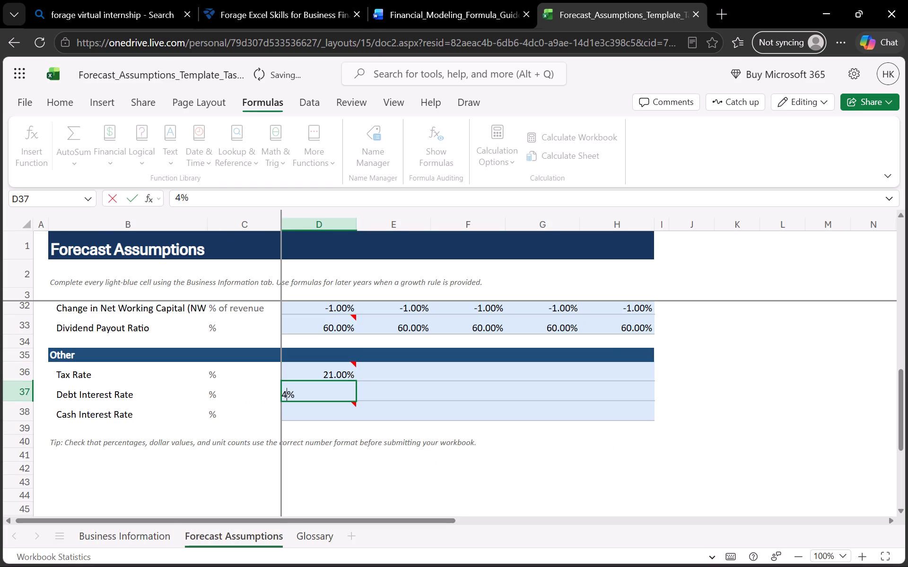
key(Down)
key(1)
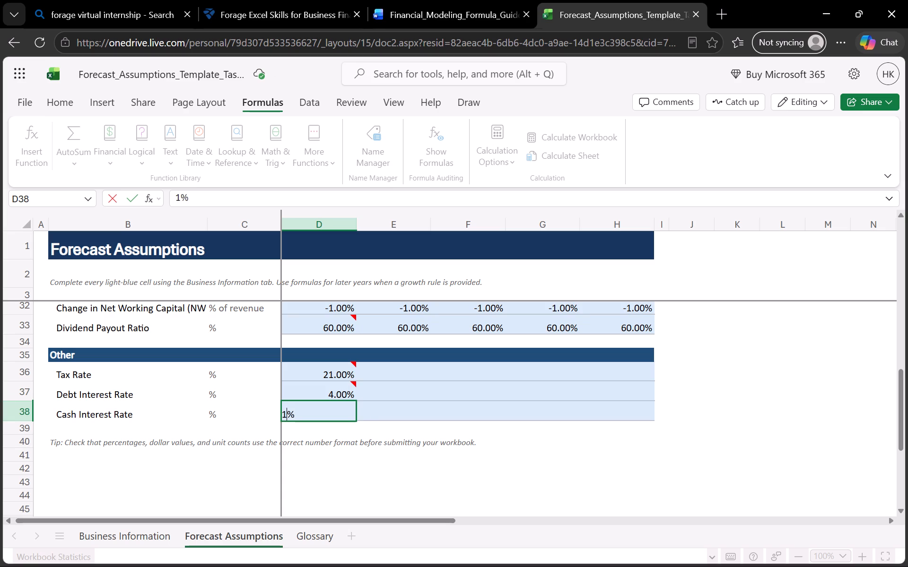
Fill the Debt Interest Rate value from D37 across to H37.
click(355, 399)
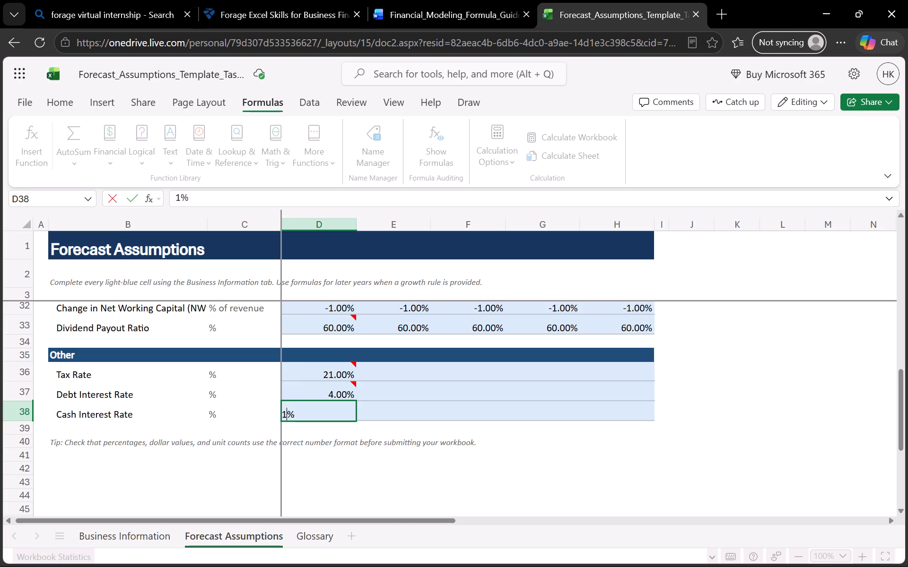
click(353, 397)
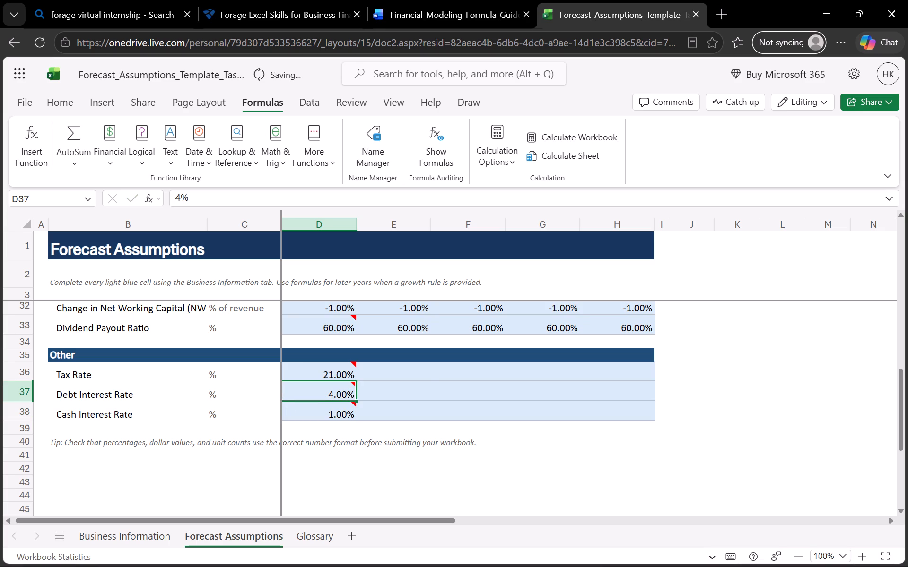
drag(356, 402, 620, 400)
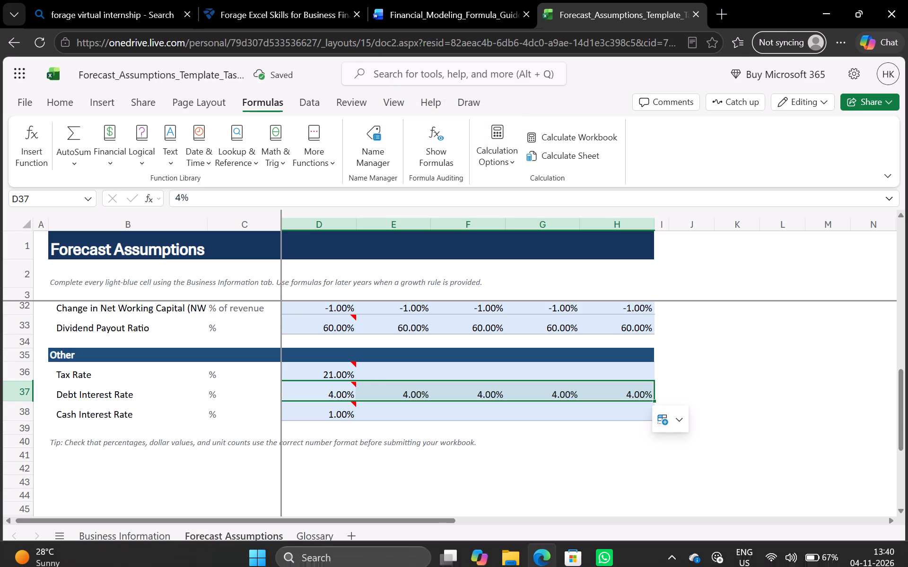
Fill the Tax Rate value from D36 across to I36.
drag(336, 375, 352, 381)
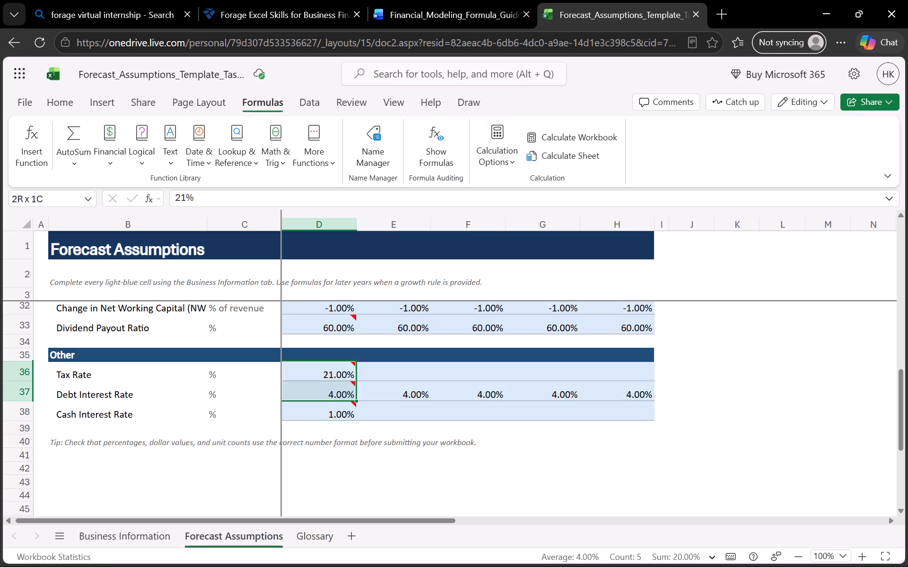
drag(352, 381, 353, 378)
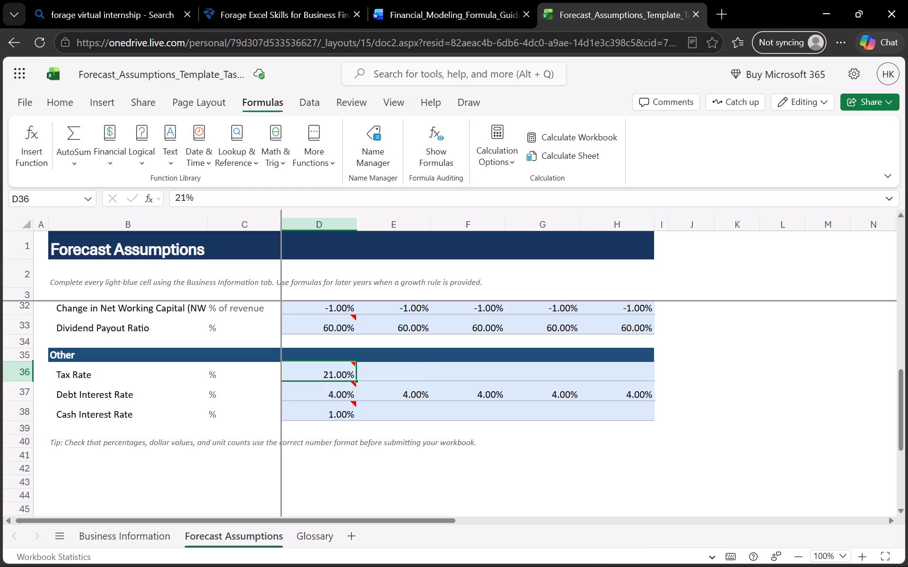
drag(353, 378, 355, 379)
drag(355, 379, 664, 366)
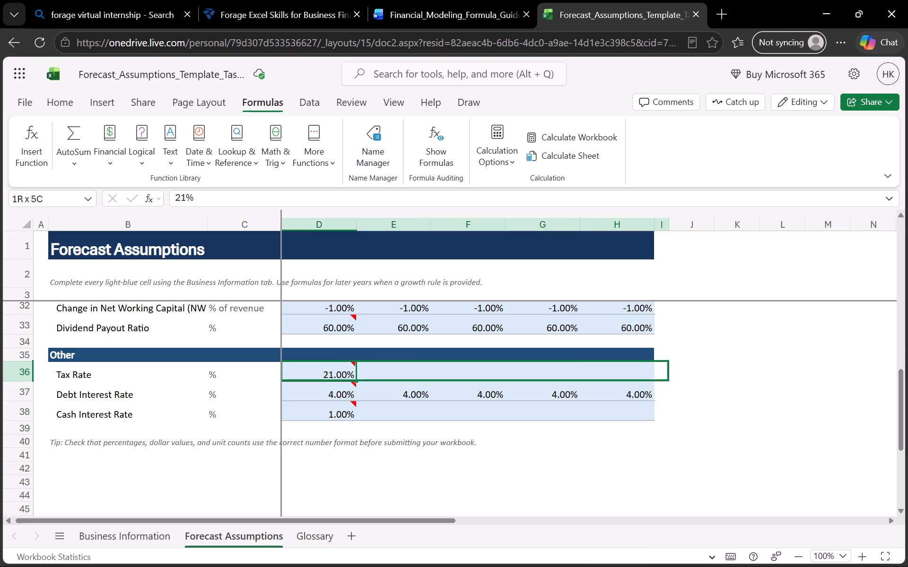
drag(664, 366, 666, 366)
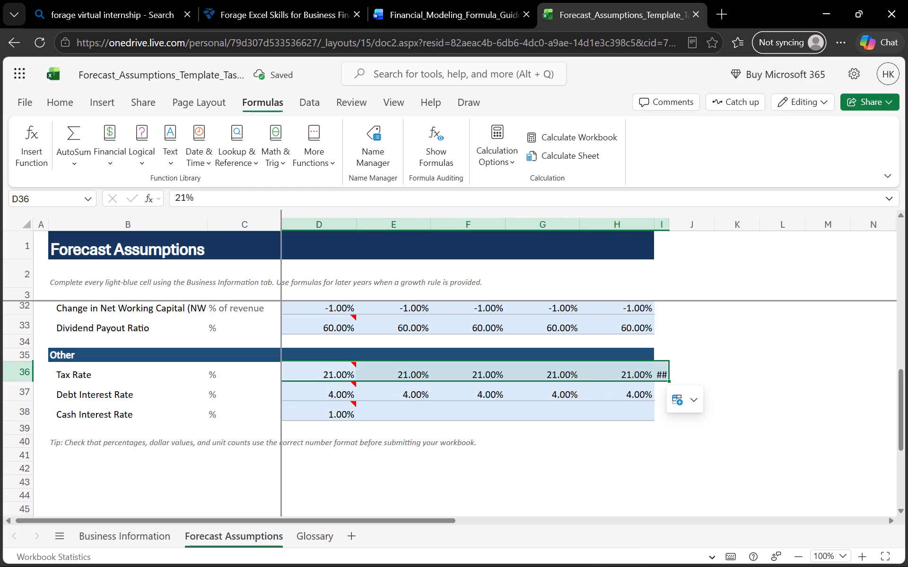
Clear the extra Tax Rate value from cell I36.
click(655, 379)
key(BackSpace)
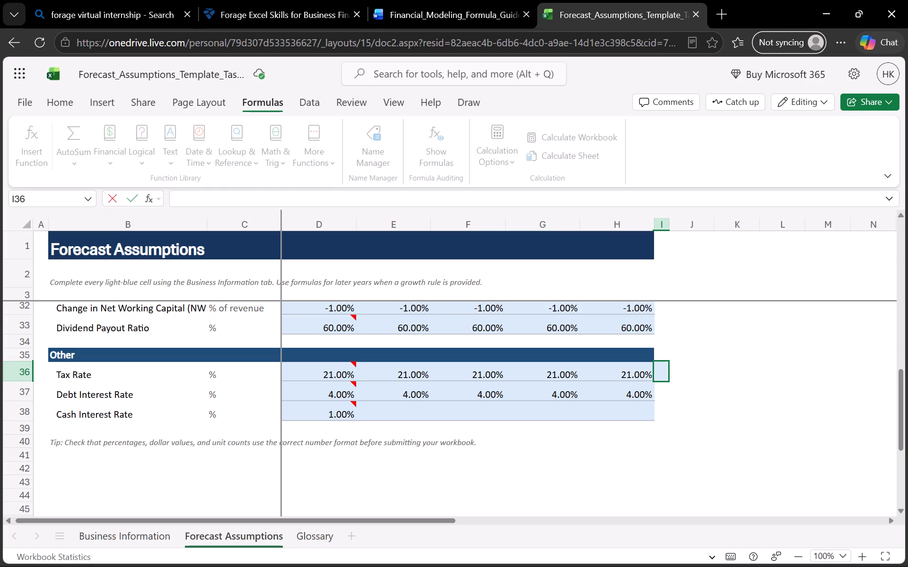
click(415, 413)
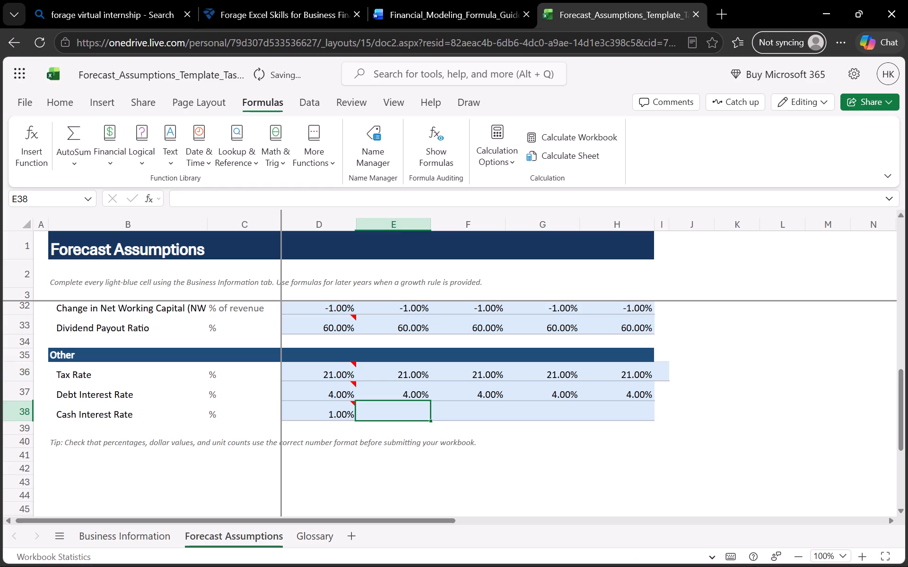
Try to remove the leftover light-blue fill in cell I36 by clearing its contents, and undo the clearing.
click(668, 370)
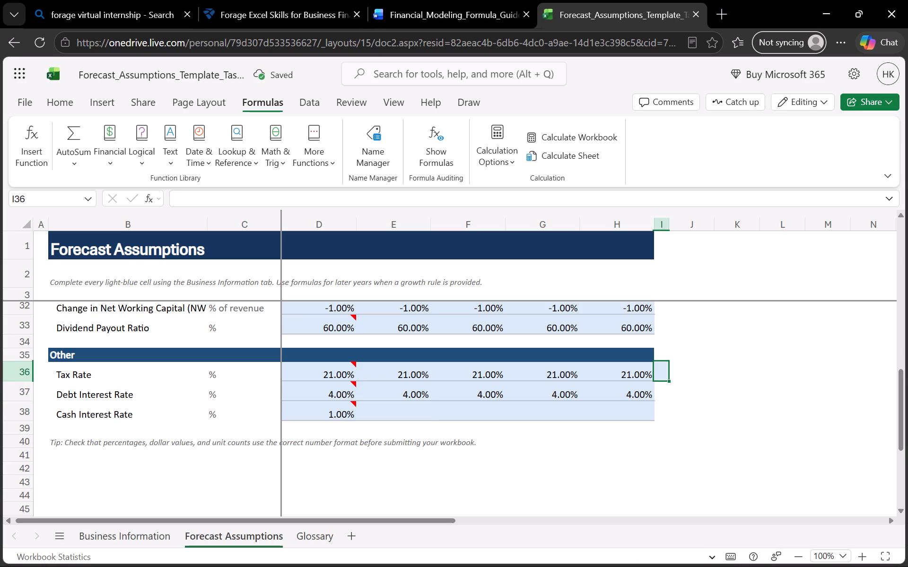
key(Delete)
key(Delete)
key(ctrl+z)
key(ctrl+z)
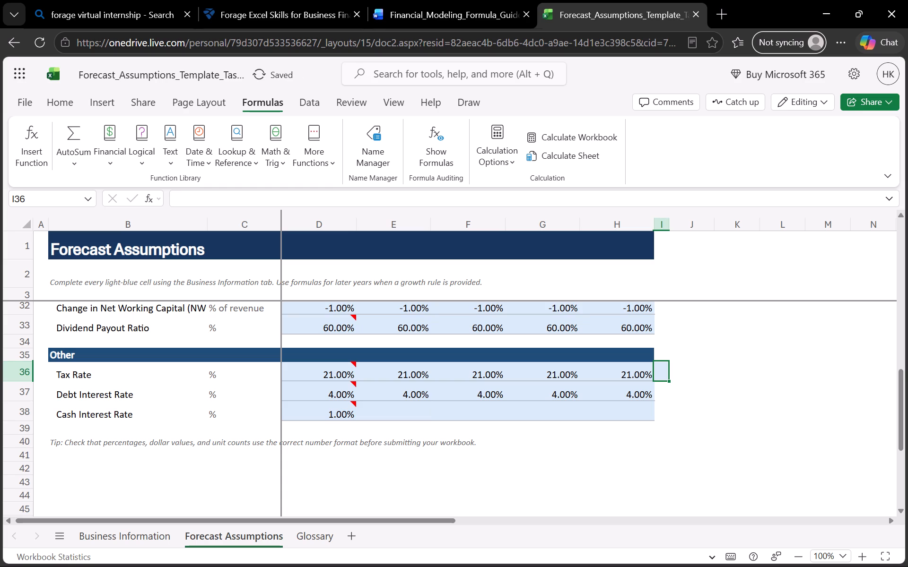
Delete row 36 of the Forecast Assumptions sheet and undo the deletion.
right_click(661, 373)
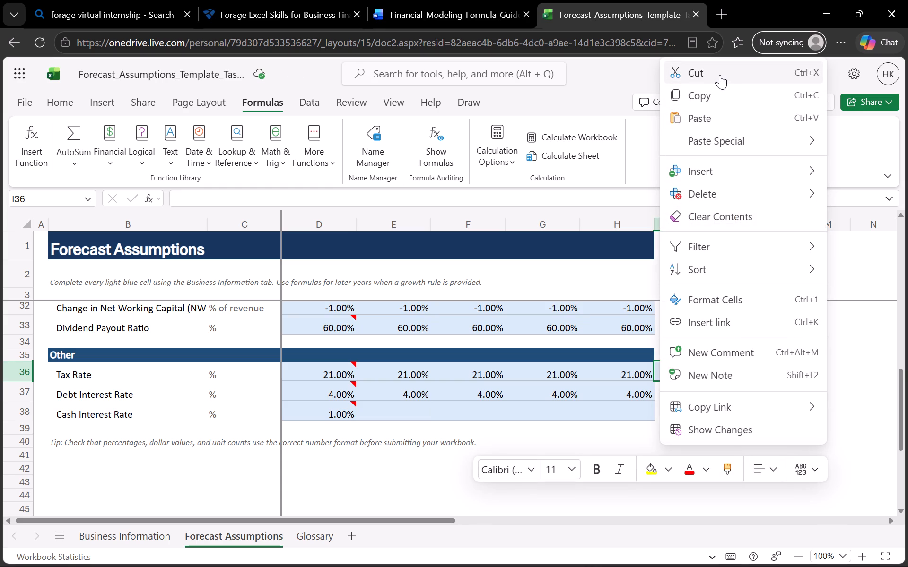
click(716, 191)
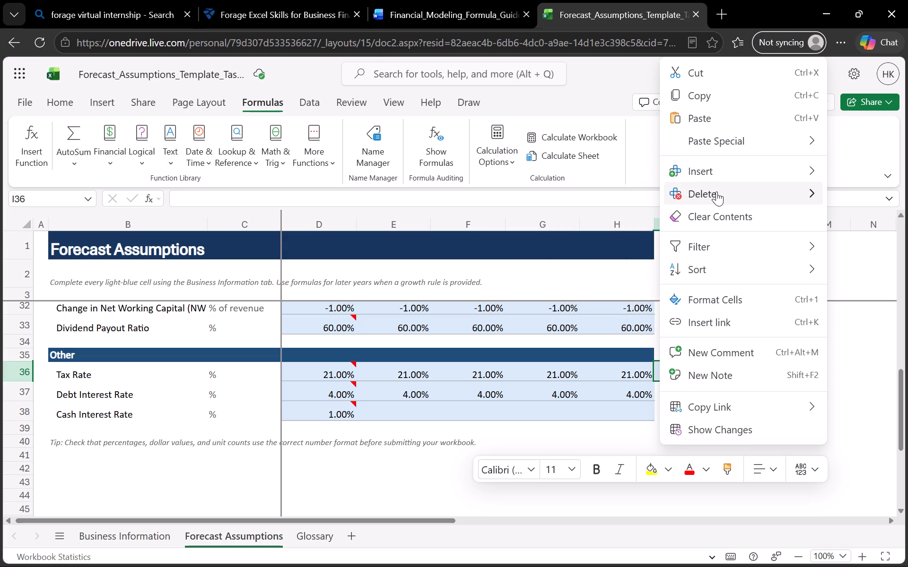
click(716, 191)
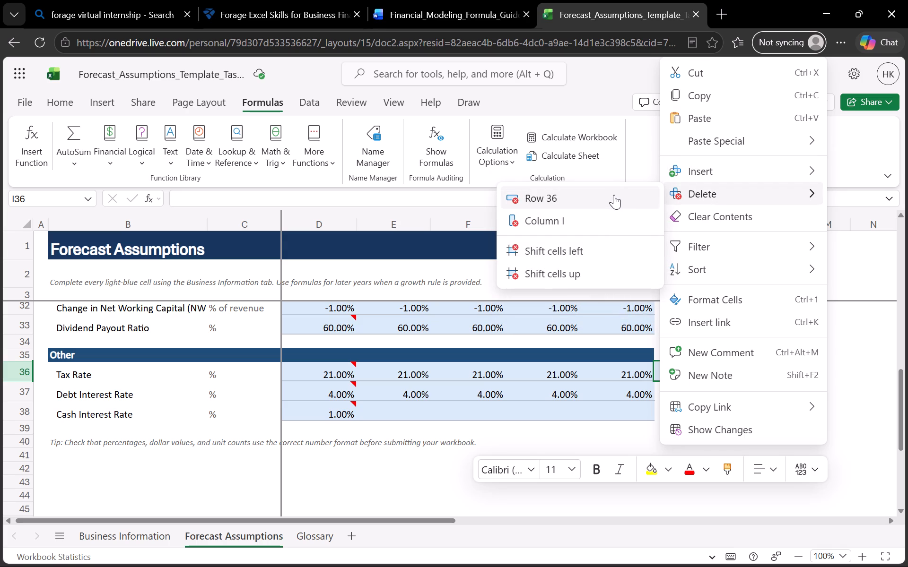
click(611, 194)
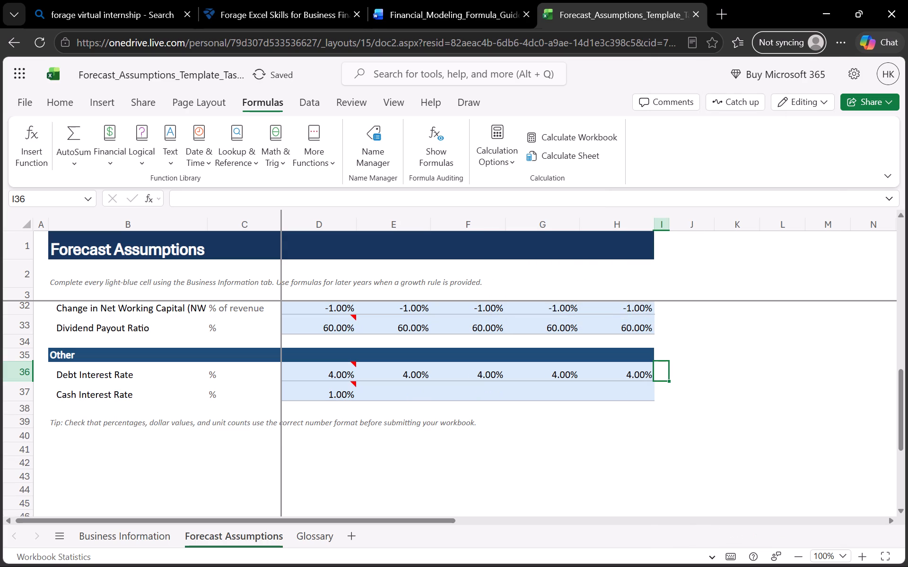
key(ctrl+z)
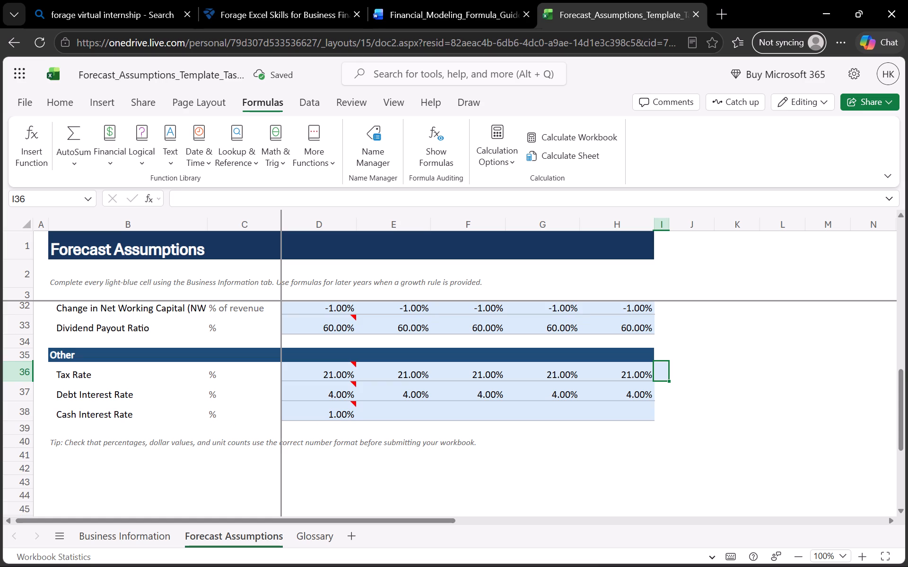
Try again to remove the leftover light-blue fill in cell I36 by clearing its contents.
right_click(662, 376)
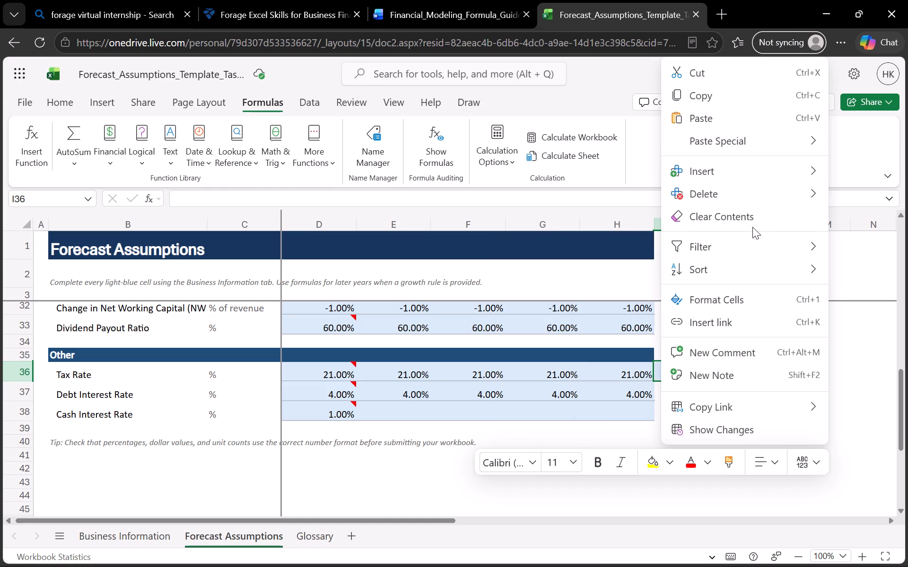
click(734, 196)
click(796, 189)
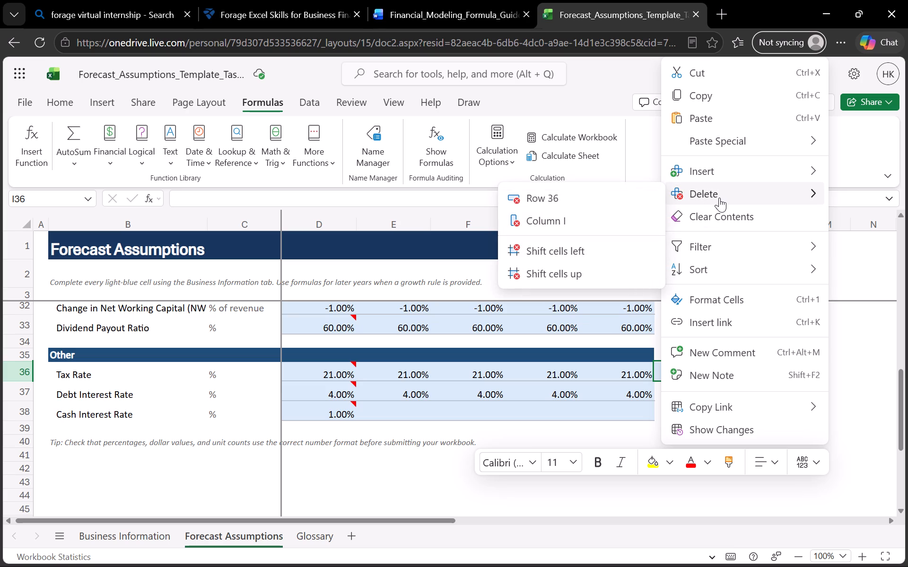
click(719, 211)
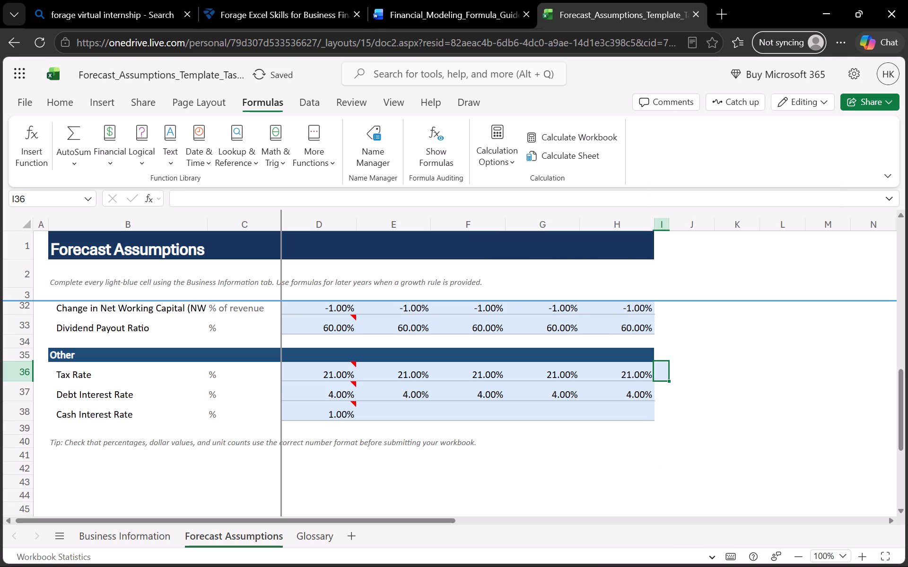
Delete column I of the Forecast Assumptions sheet.
right_click(666, 372)
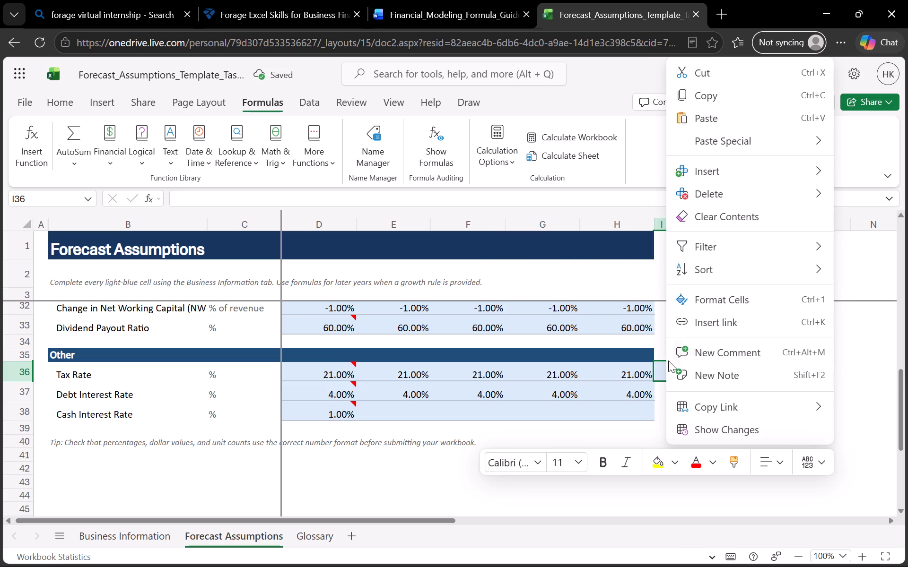
click(713, 186)
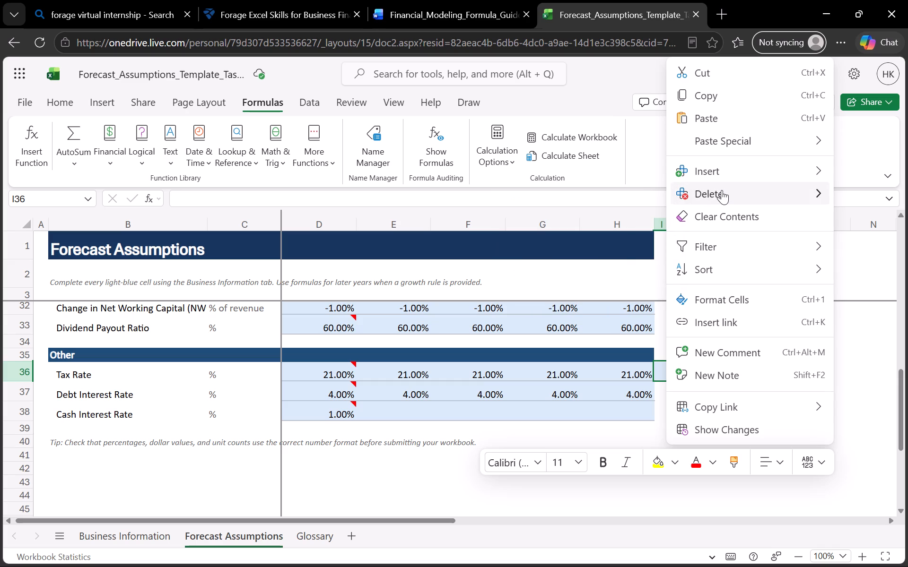
click(629, 215)
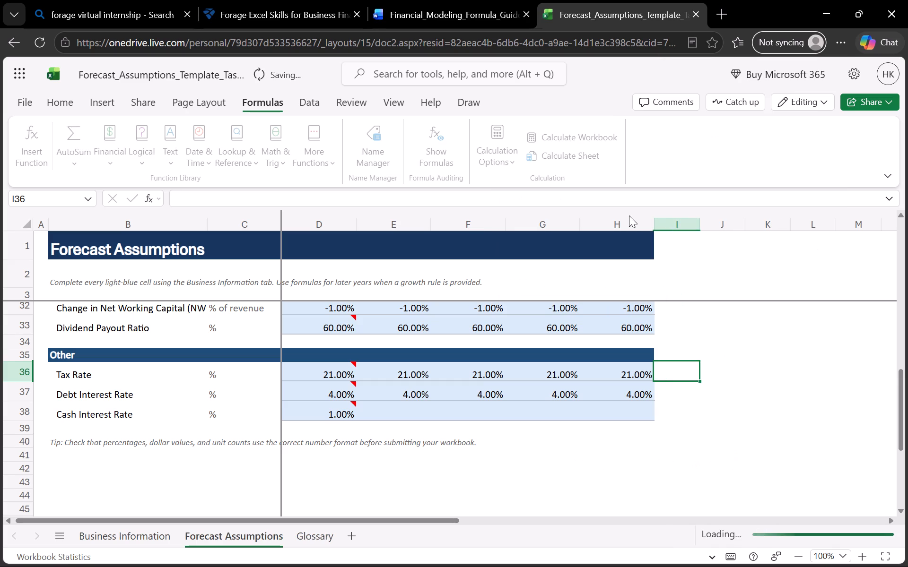
click(537, 472)
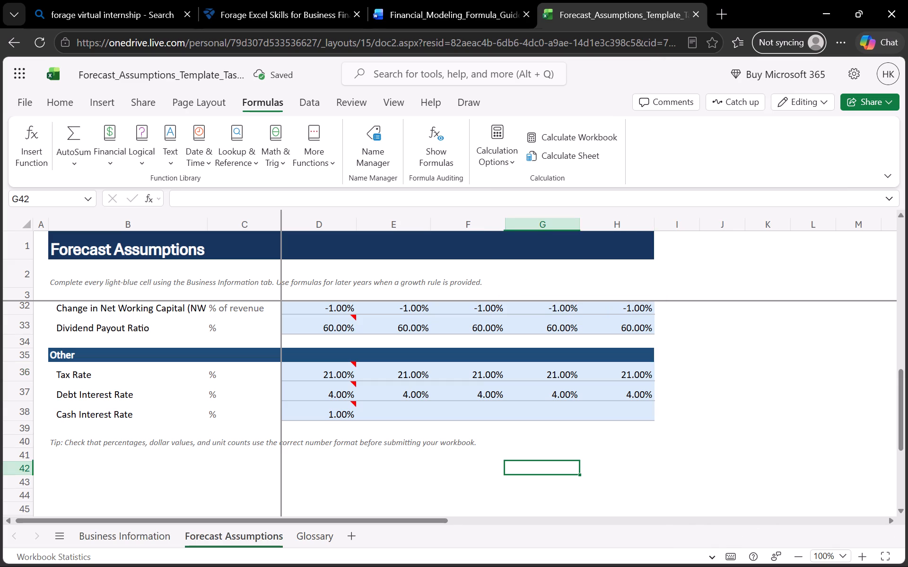
Fill the Cash Interest Rate value from D38 across to H38.
drag(410, 412, 350, 418)
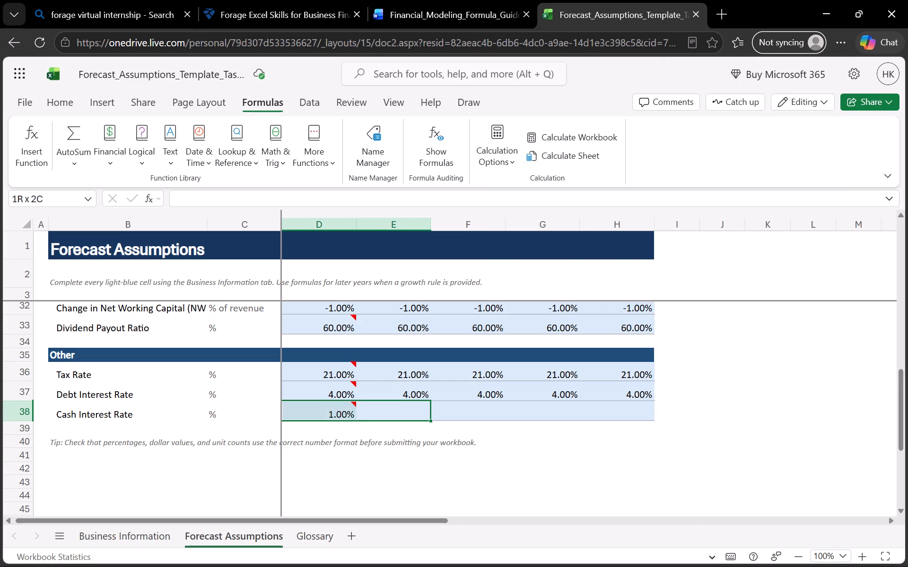
click(350, 418)
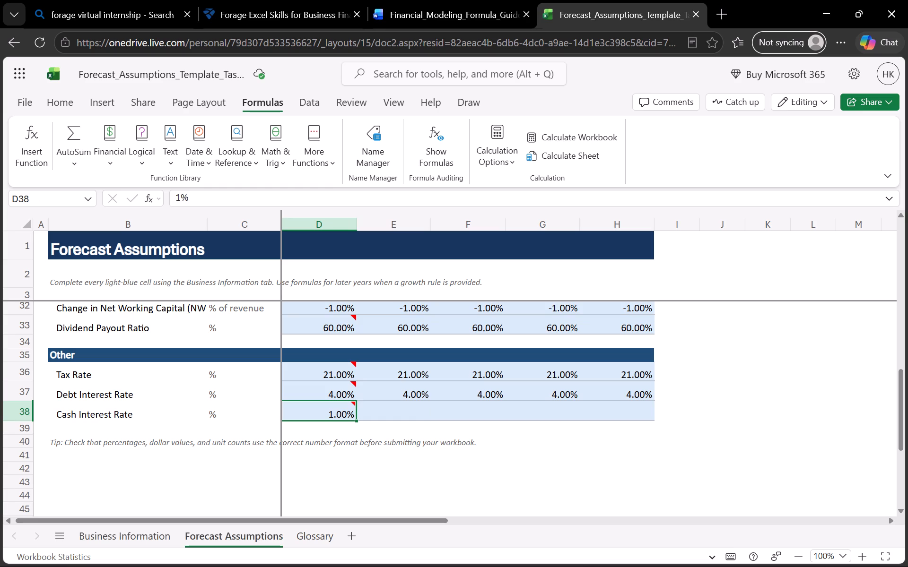
drag(356, 420, 602, 419)
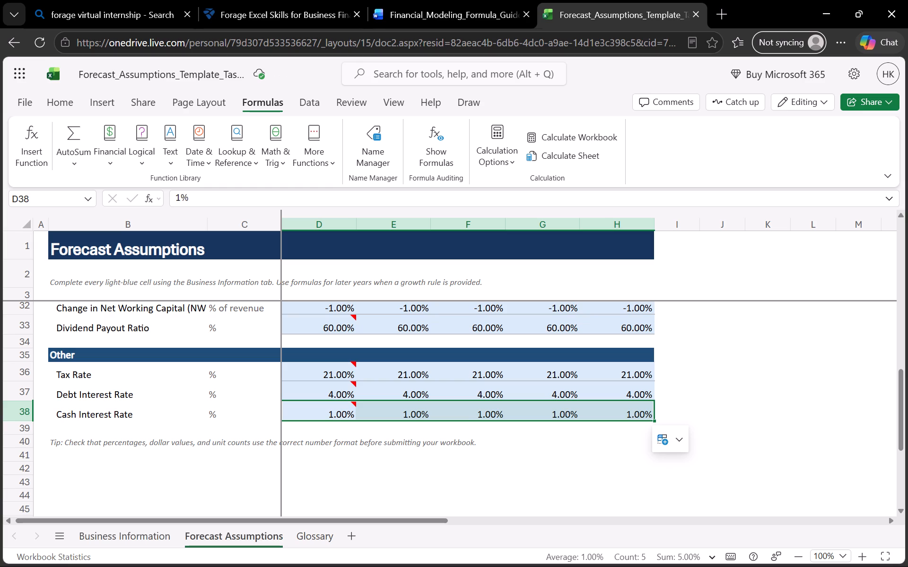
Read through the financial terms and definitions on the Glossary sheet.
click(329, 535)
scroll(400, 428, down, 7)
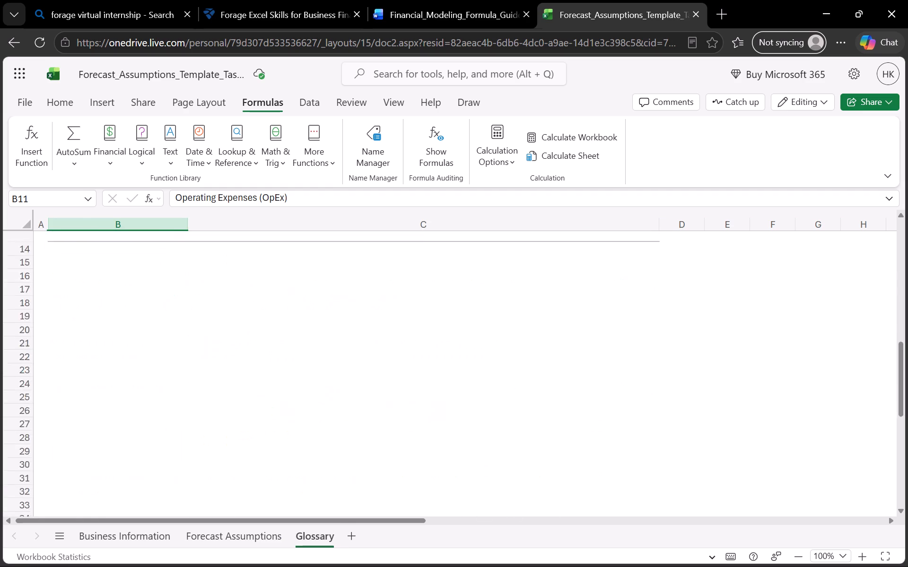
scroll(400, 428, up, 7)
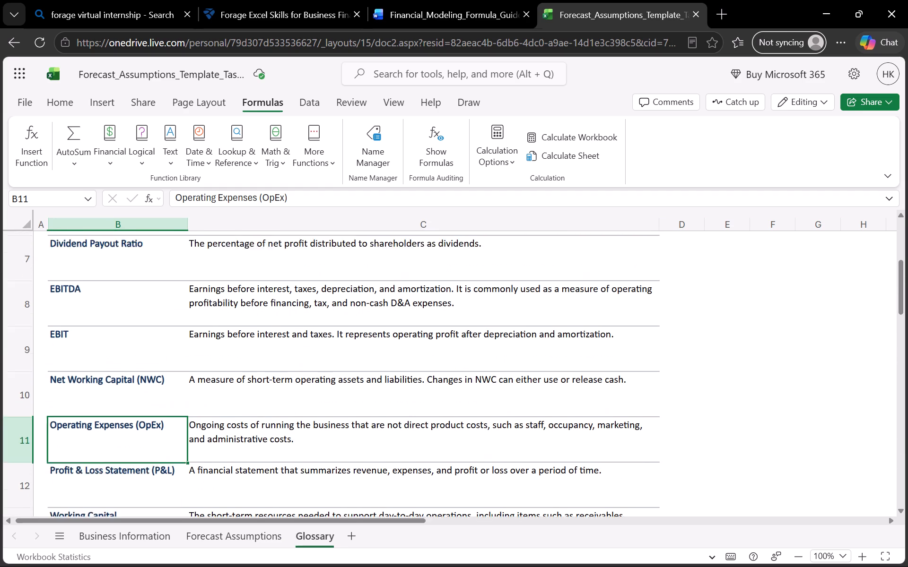
scroll(400, 428, up, 1)
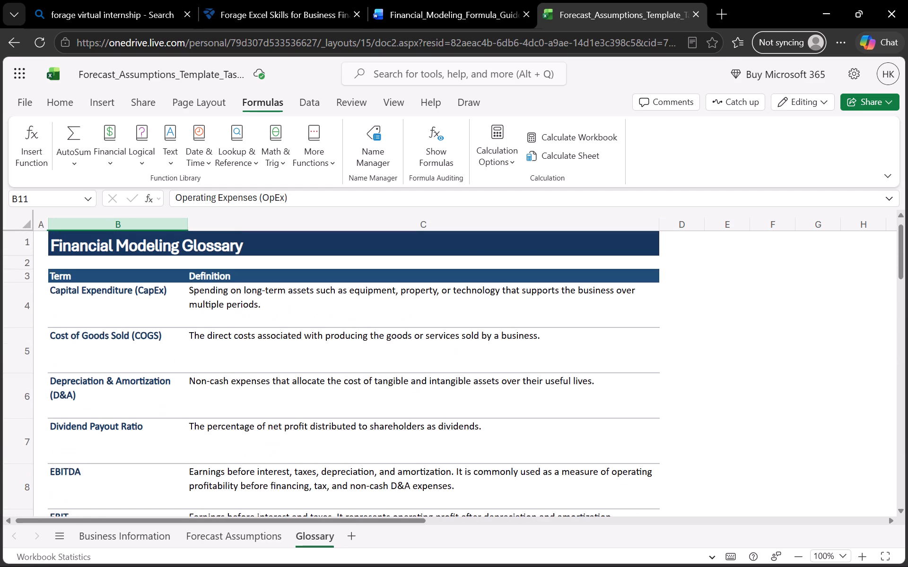
scroll(400, 428, down, 1)
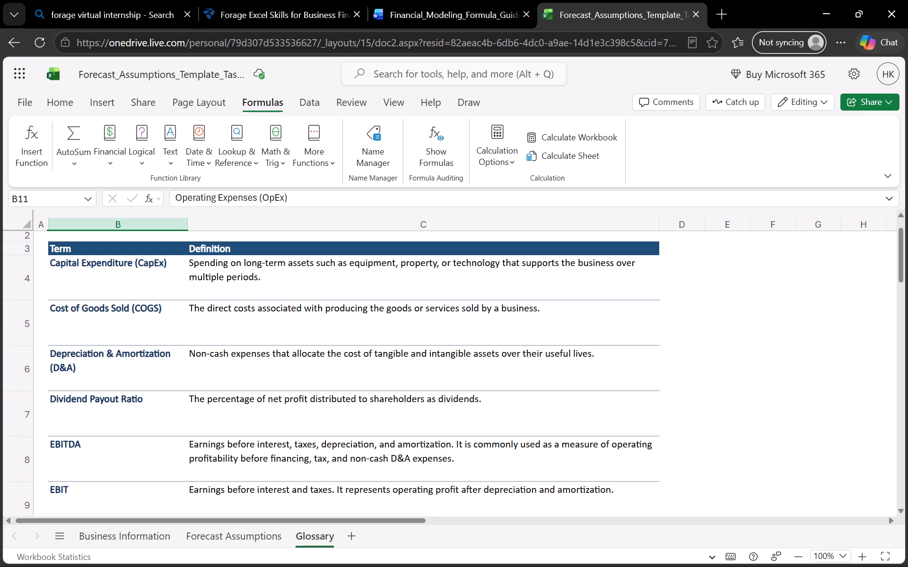
scroll(400, 428, down, 1)
Return to the Forecast Assumptions sheet and save the workbook.
click(252, 535)
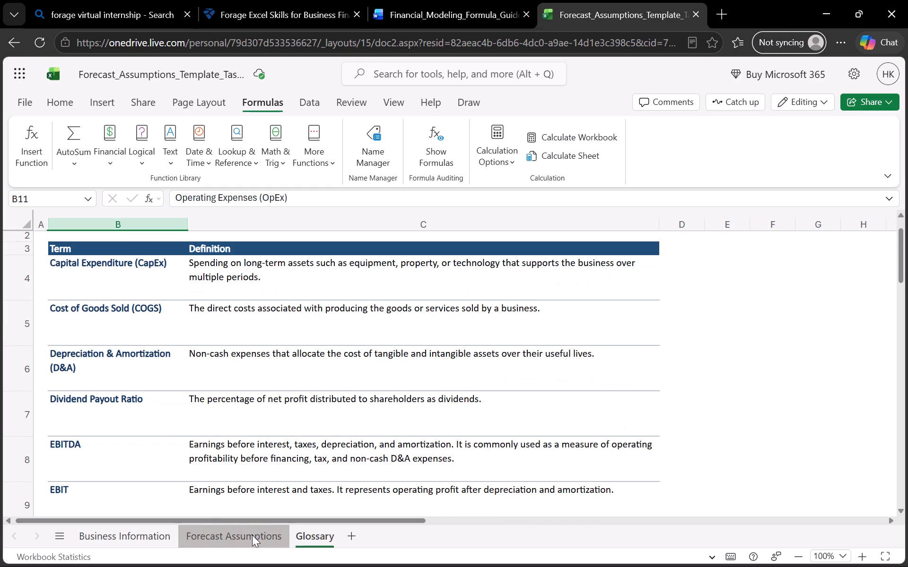
scroll(312, 455, up, 5)
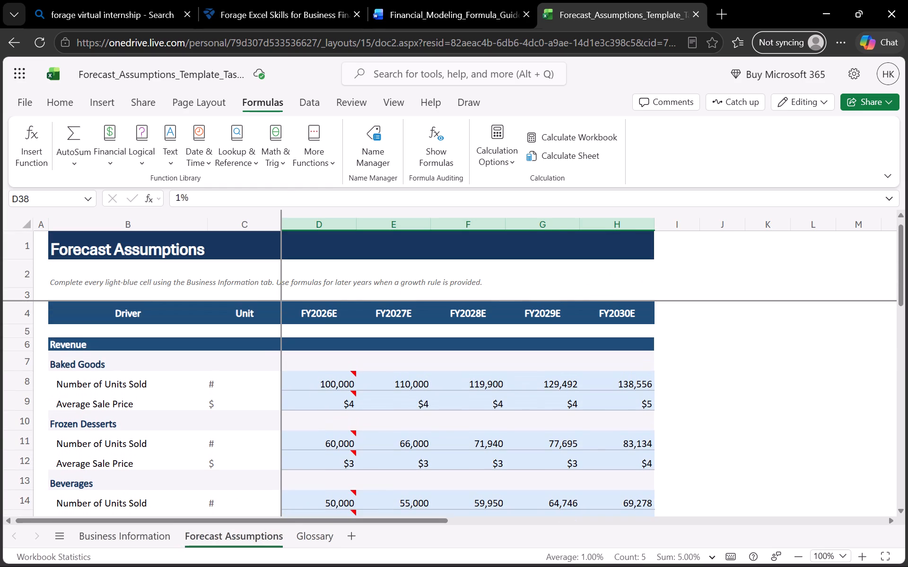
key(ctrl+s)
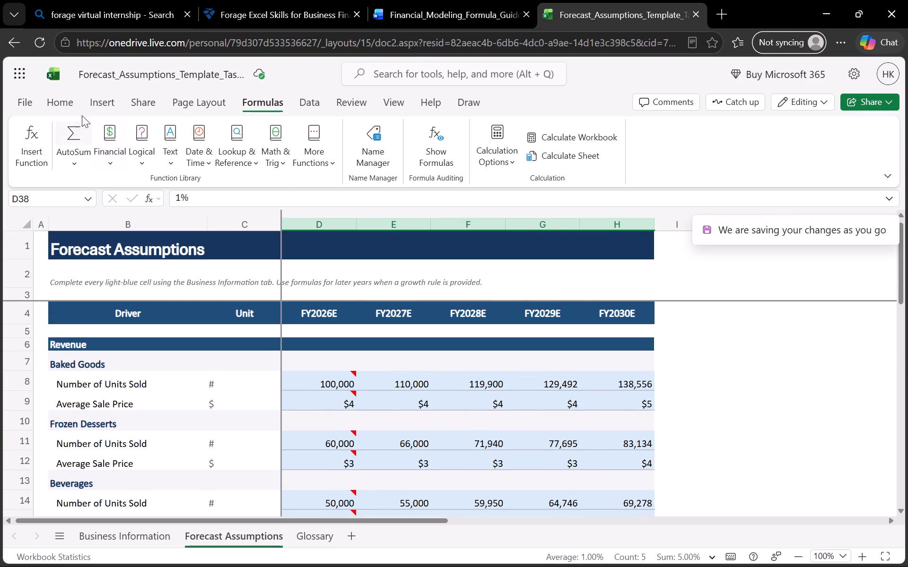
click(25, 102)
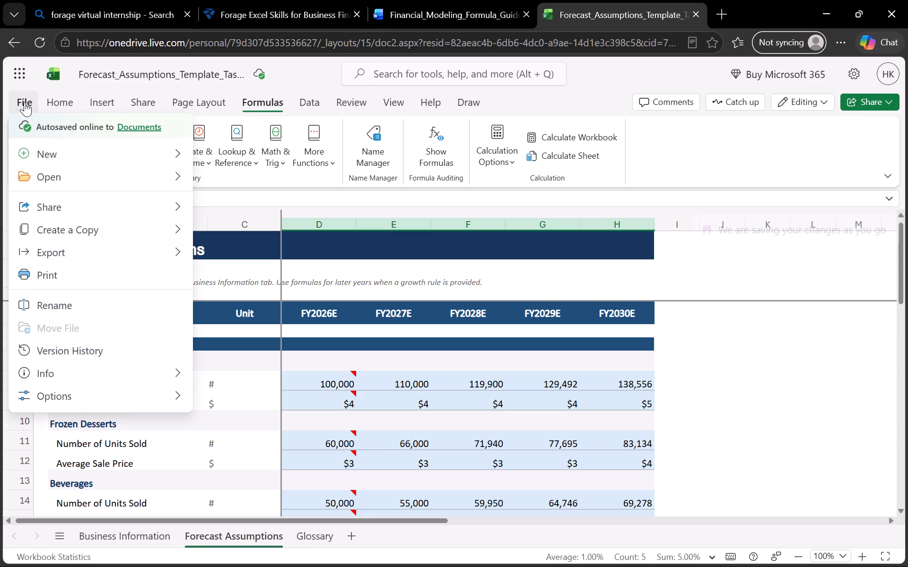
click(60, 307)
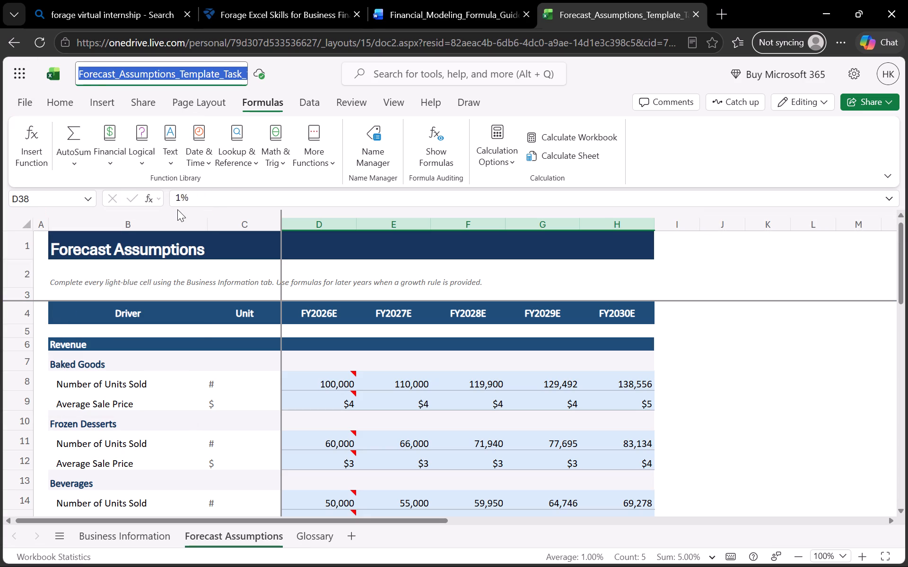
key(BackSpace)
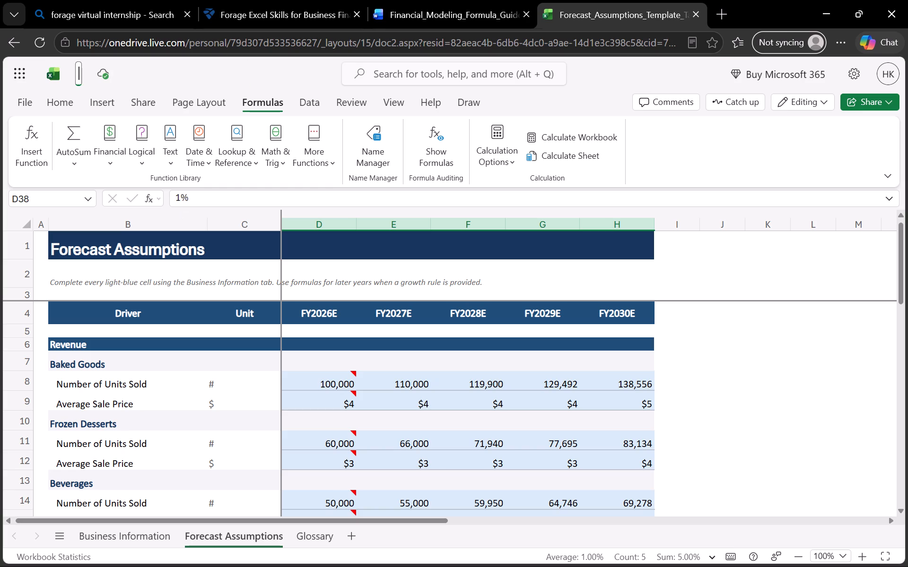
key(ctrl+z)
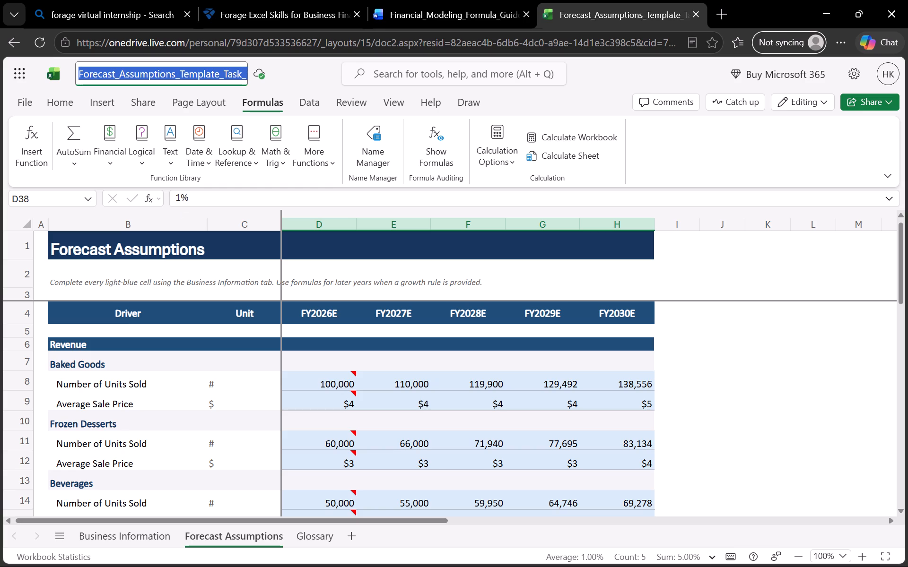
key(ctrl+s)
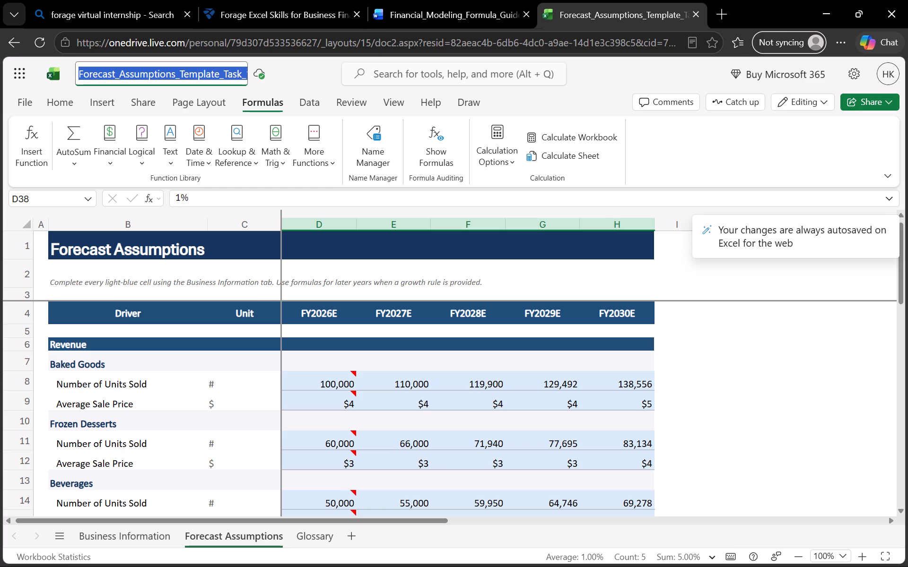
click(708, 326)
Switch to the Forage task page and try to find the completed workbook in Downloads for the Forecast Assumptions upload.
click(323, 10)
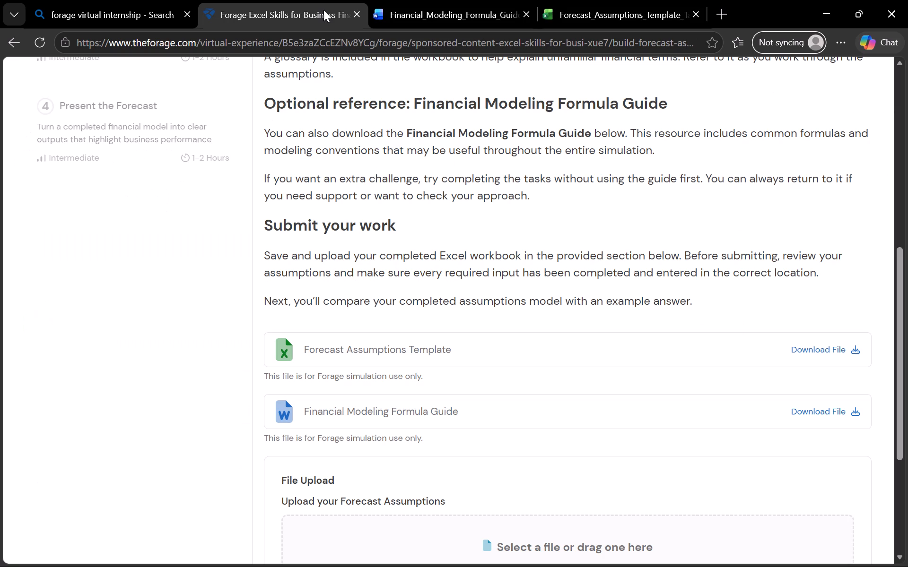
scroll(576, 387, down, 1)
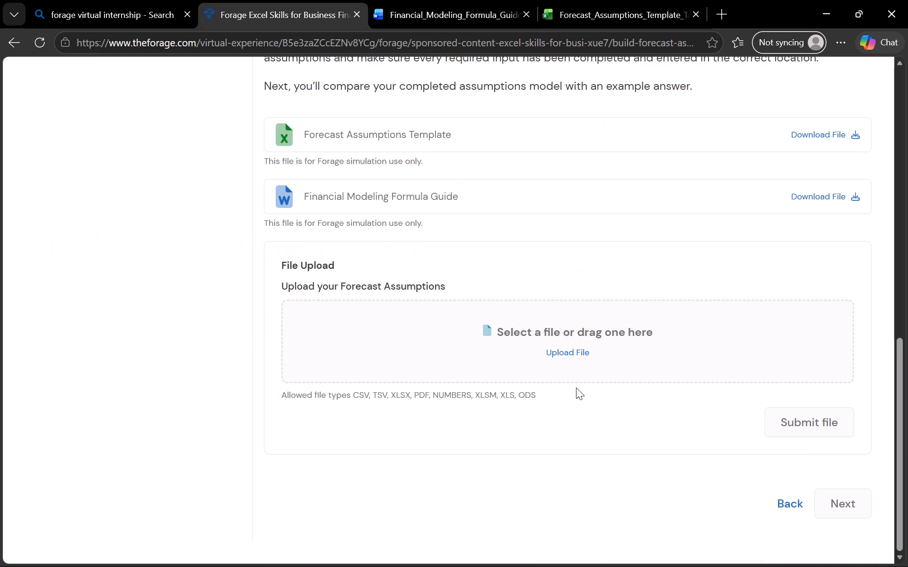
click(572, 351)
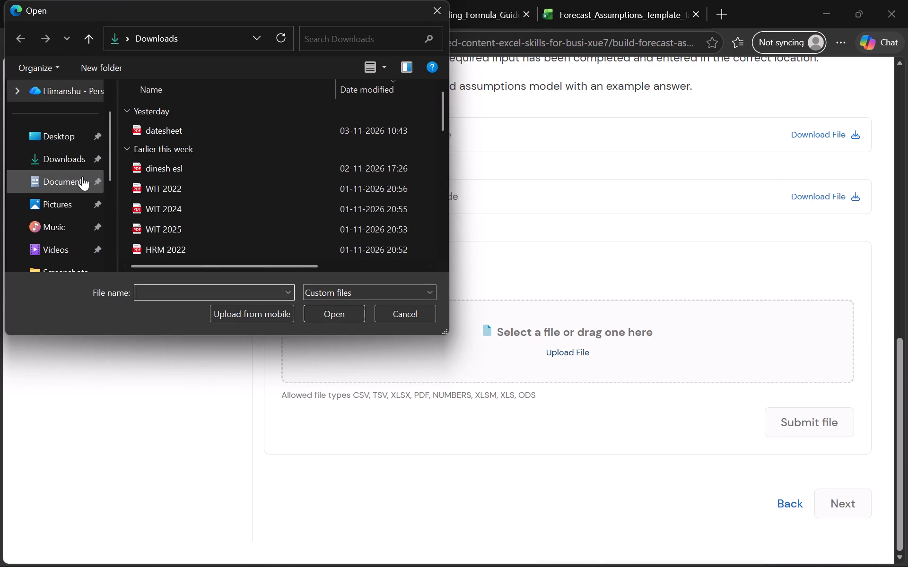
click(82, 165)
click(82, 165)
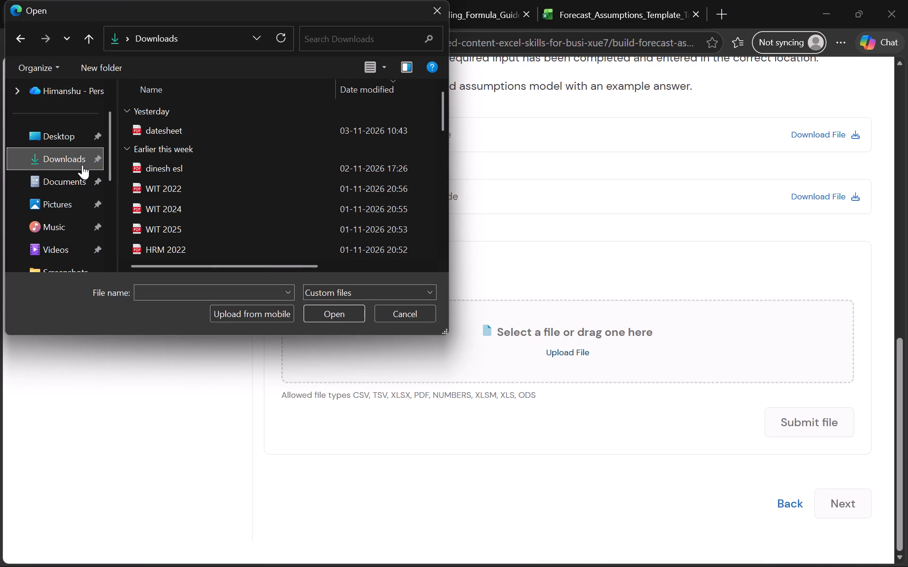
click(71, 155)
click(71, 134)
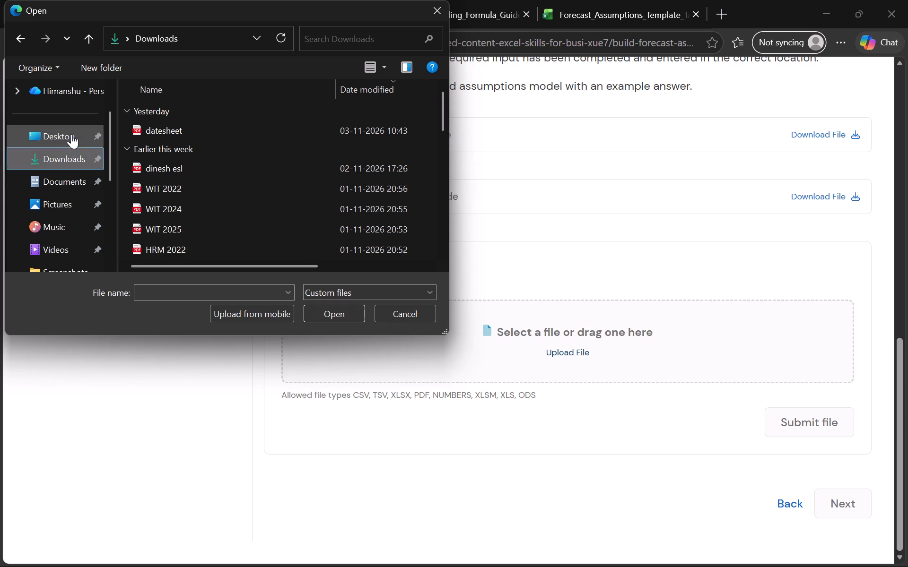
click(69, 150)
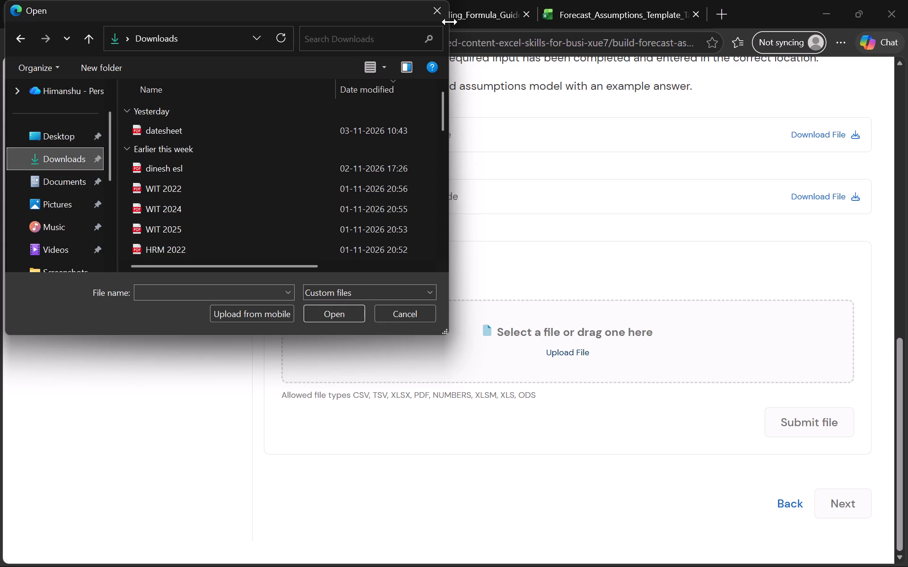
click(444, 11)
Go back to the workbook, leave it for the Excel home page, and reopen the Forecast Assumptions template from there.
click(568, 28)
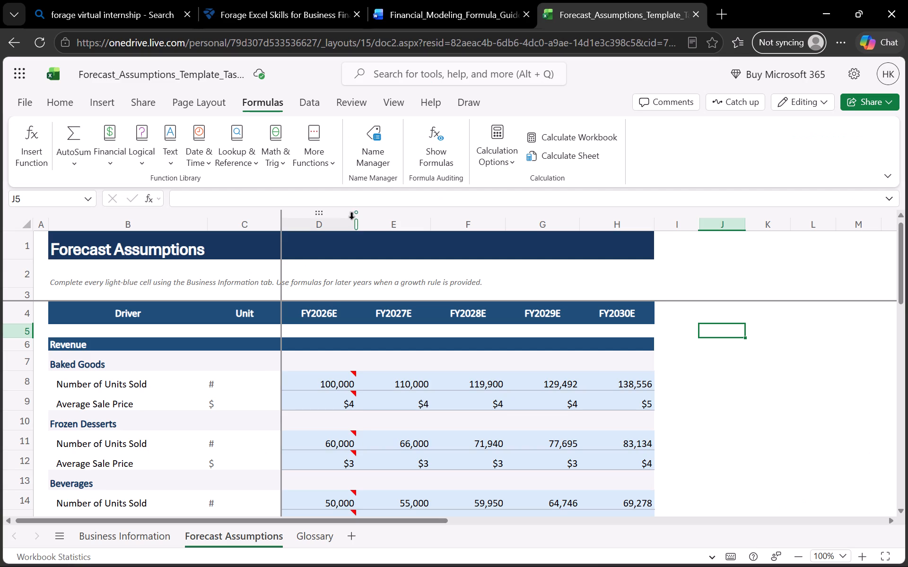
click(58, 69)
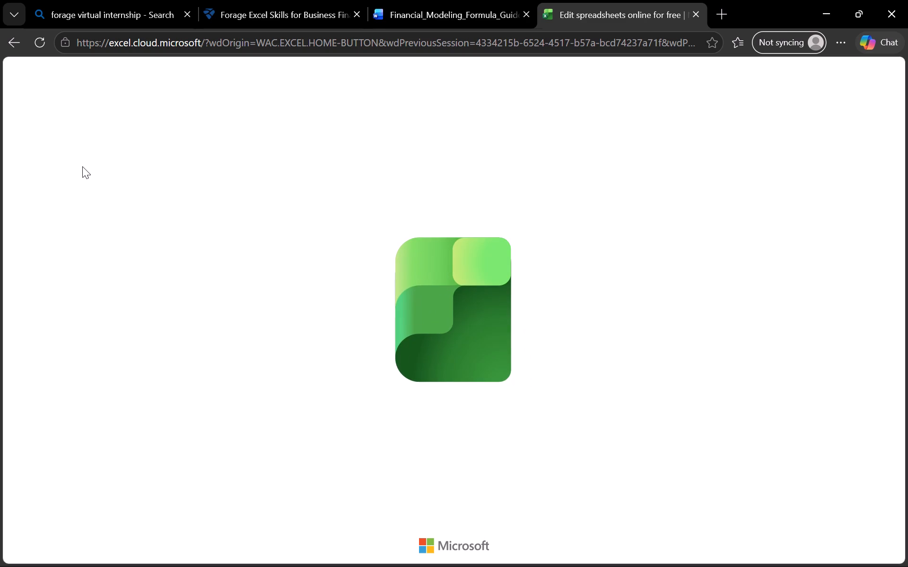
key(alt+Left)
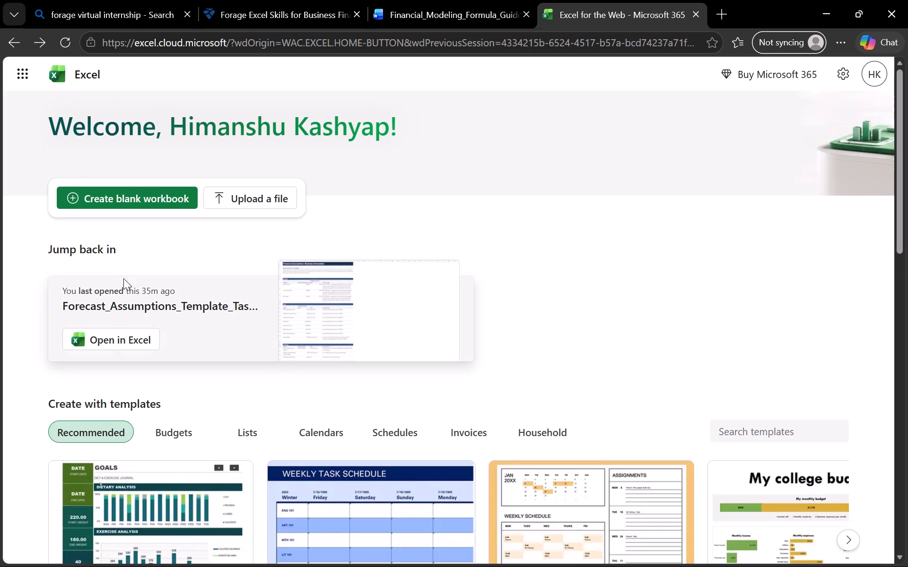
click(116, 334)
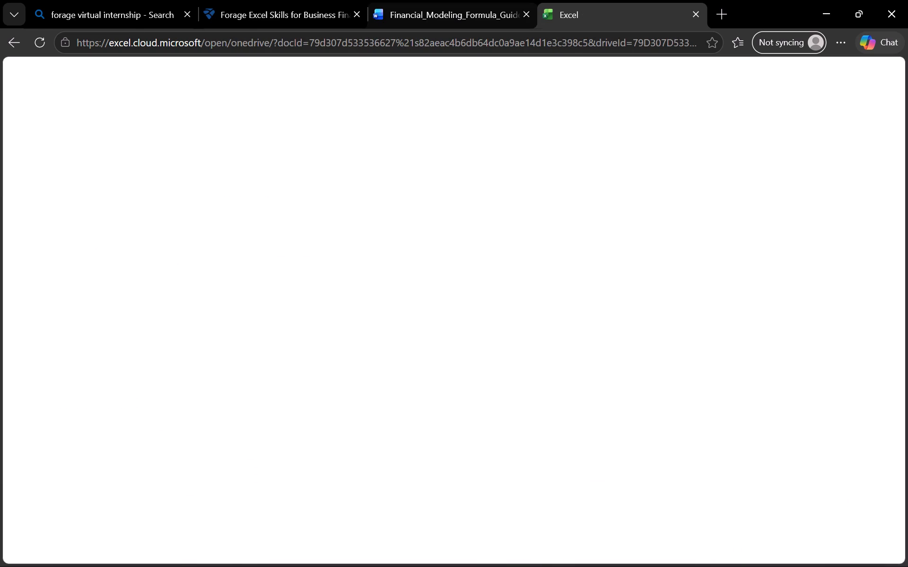
Close the Financial Modeling Formula Guide document.
click(527, 17)
Review the completed values on the reopened Forecast Assumptions sheet, from the Revenue section down to the Other section.
scroll(277, 294, down, 1)
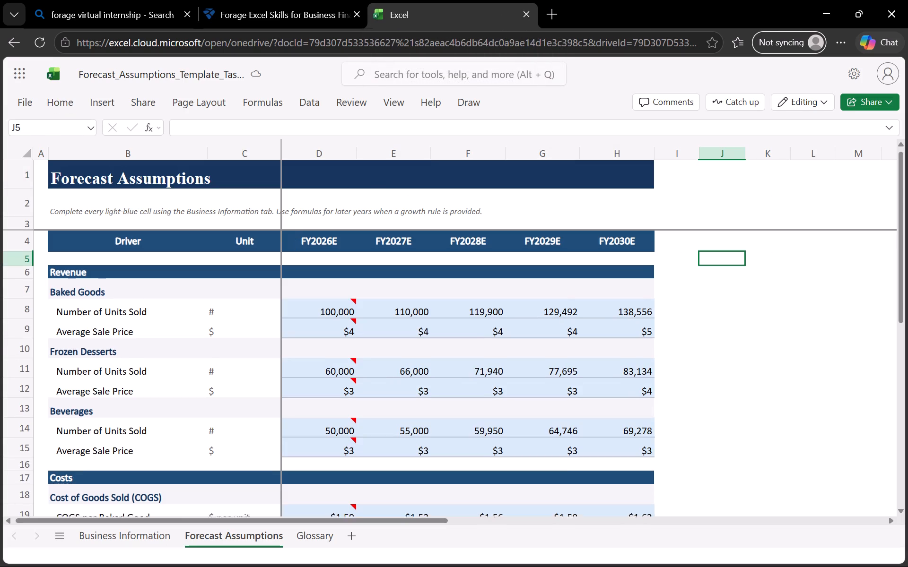
scroll(277, 294, down, 4)
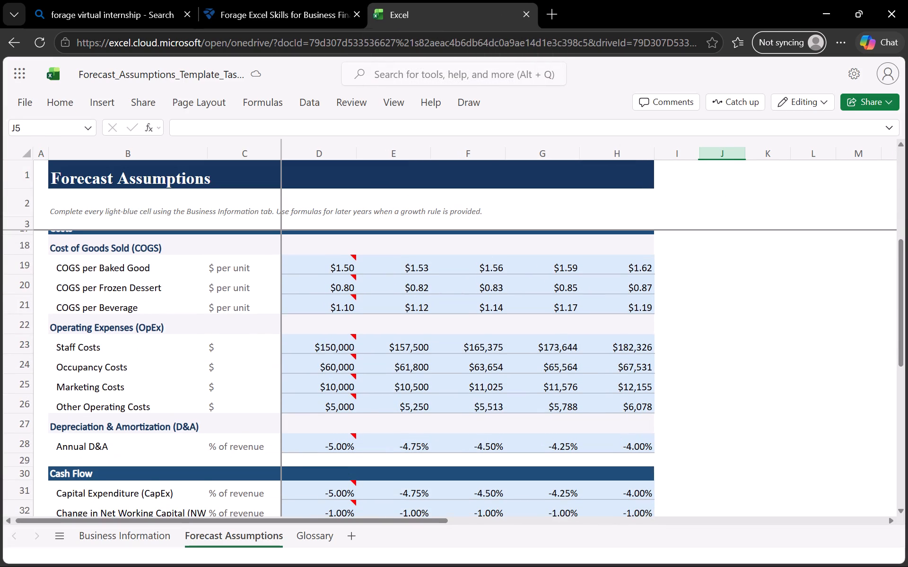
scroll(277, 294, down, 1)
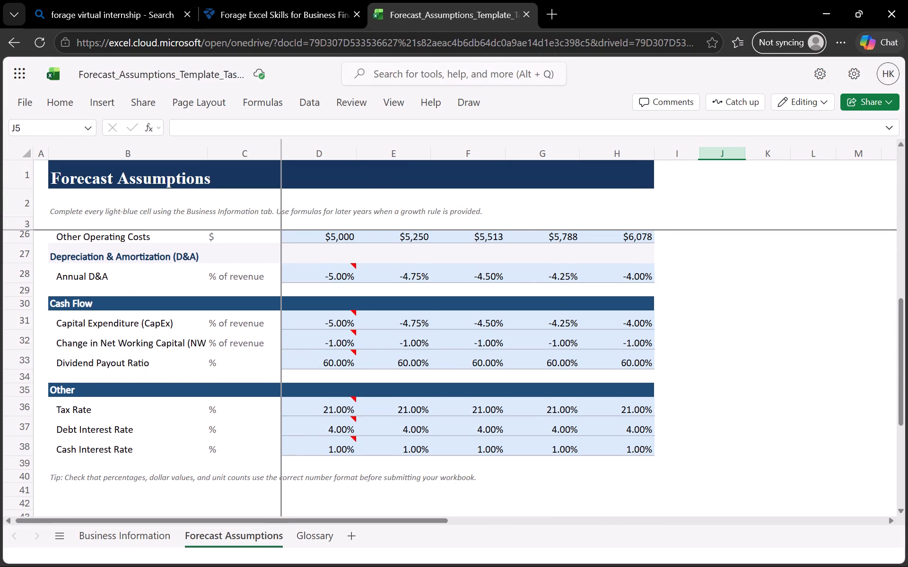
click(393, 324)
scroll(357, 315, up, 5)
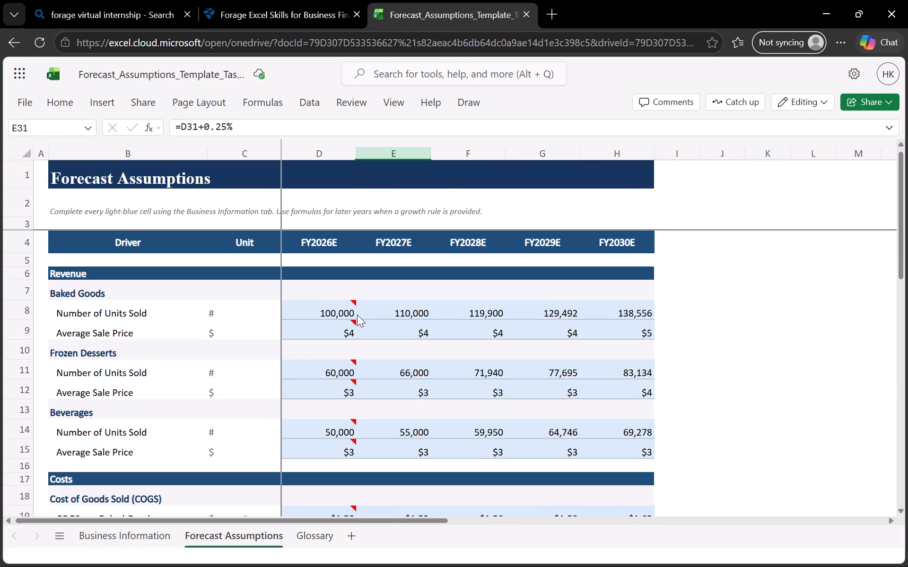
Save the Forecast Assumptions workbook.
key(ctrl+s)
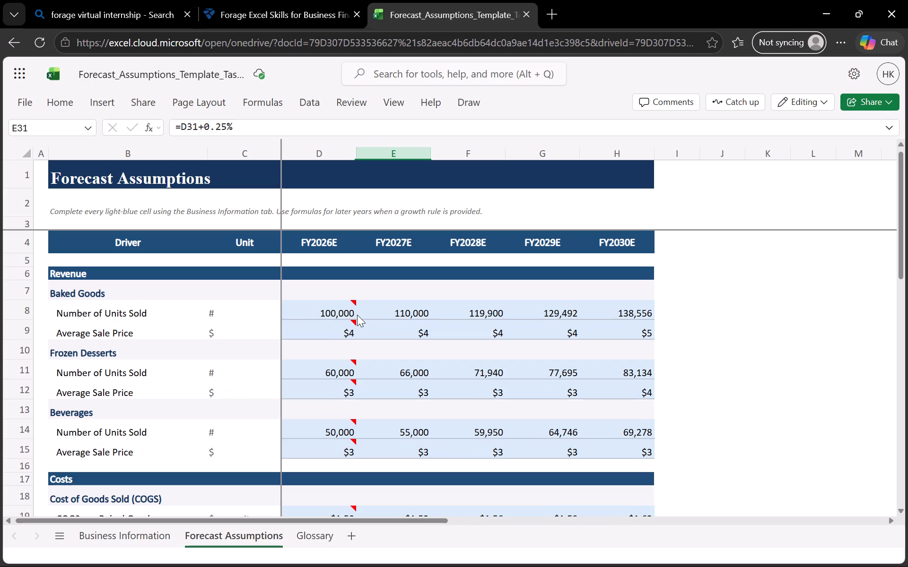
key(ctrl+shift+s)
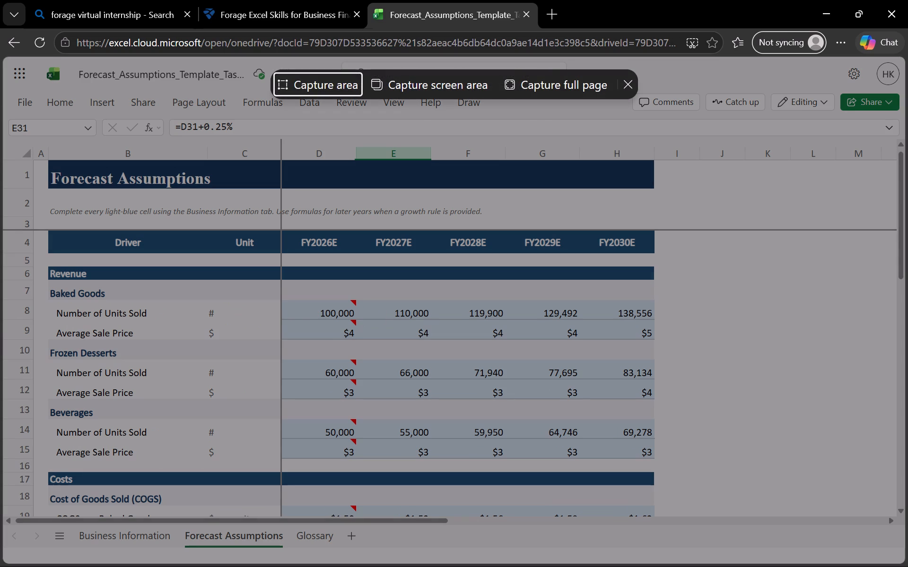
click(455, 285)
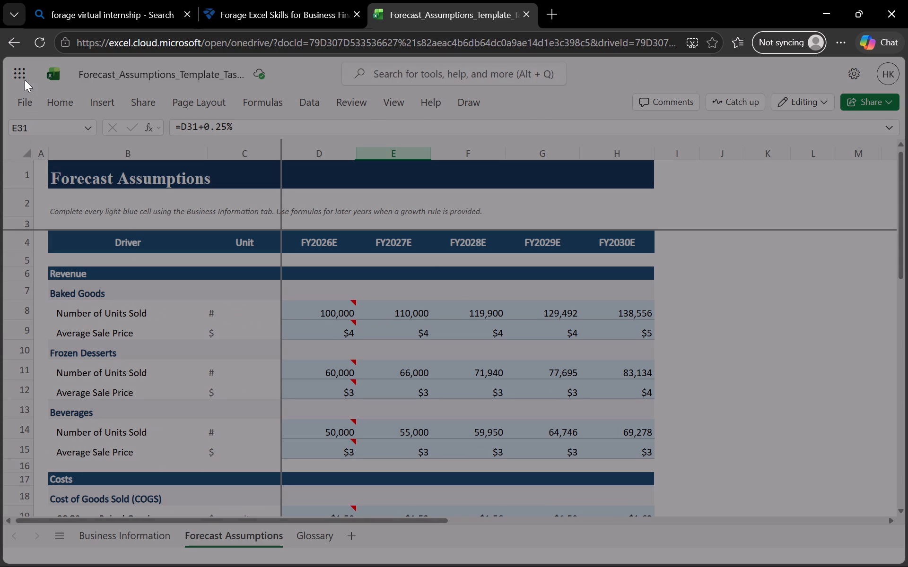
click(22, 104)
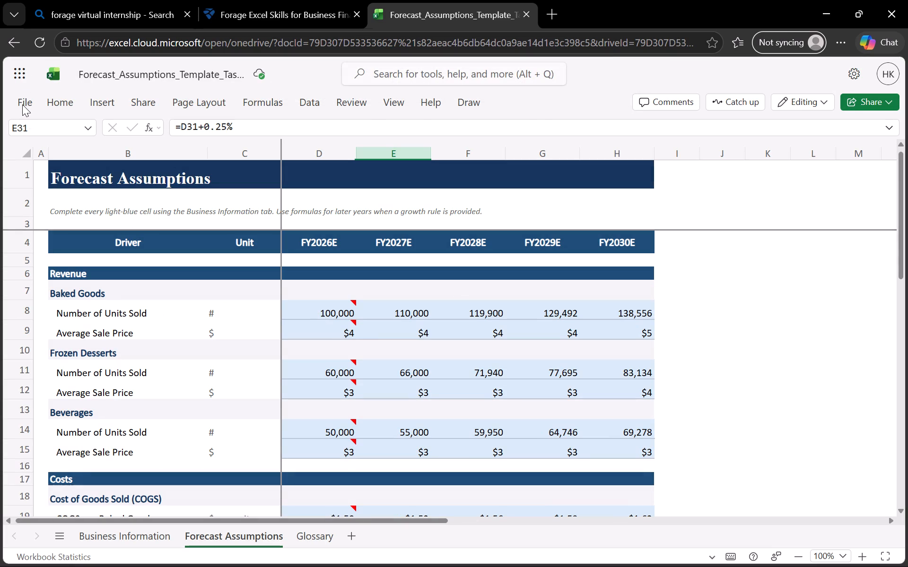
Open the Forecast Assumptions workbook's file name for renaming.
click(28, 103)
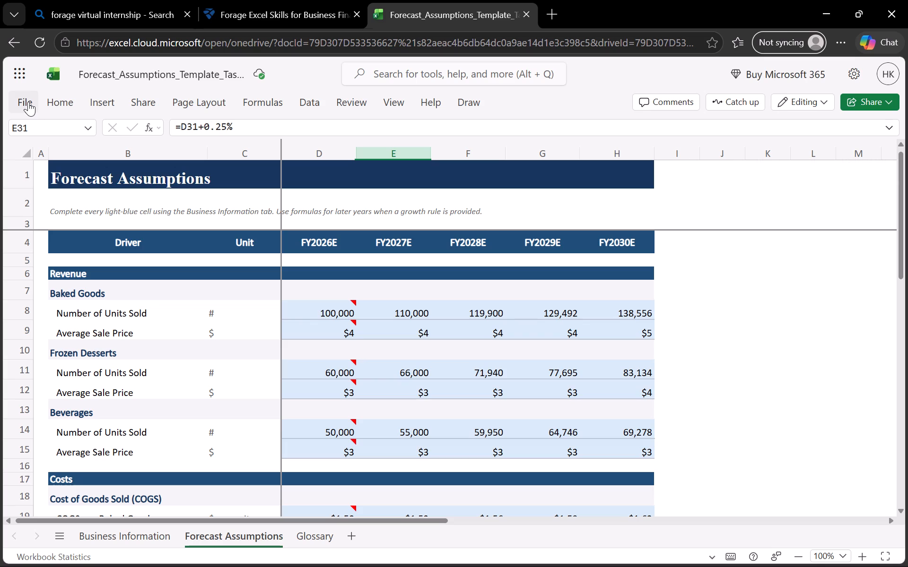
click(28, 102)
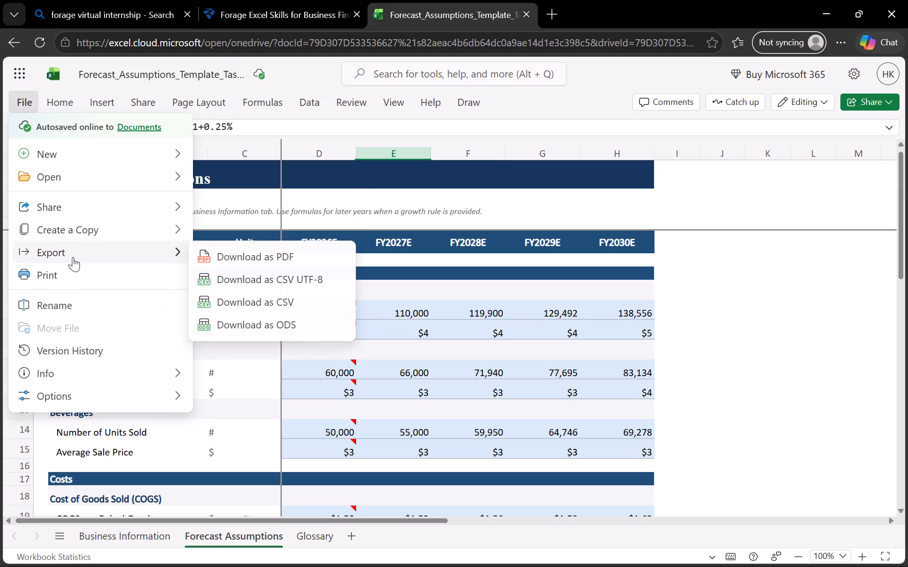
click(57, 293)
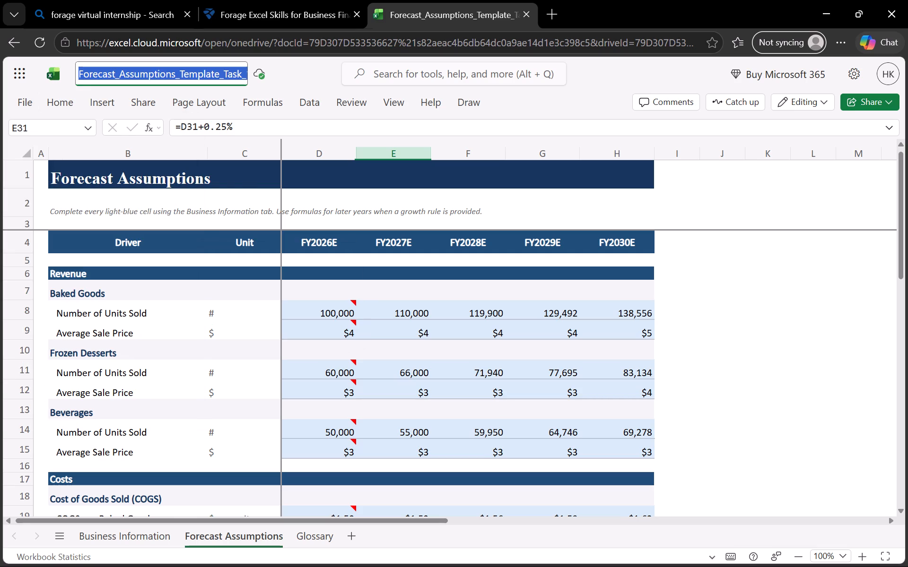
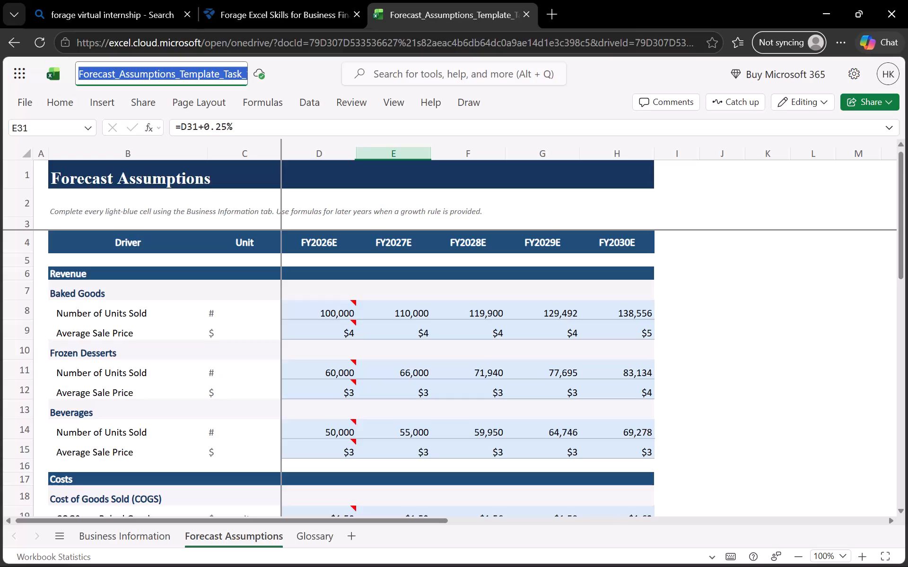
Rename the Forecast Assumptions workbook as Assignment.
key(BackSpace)
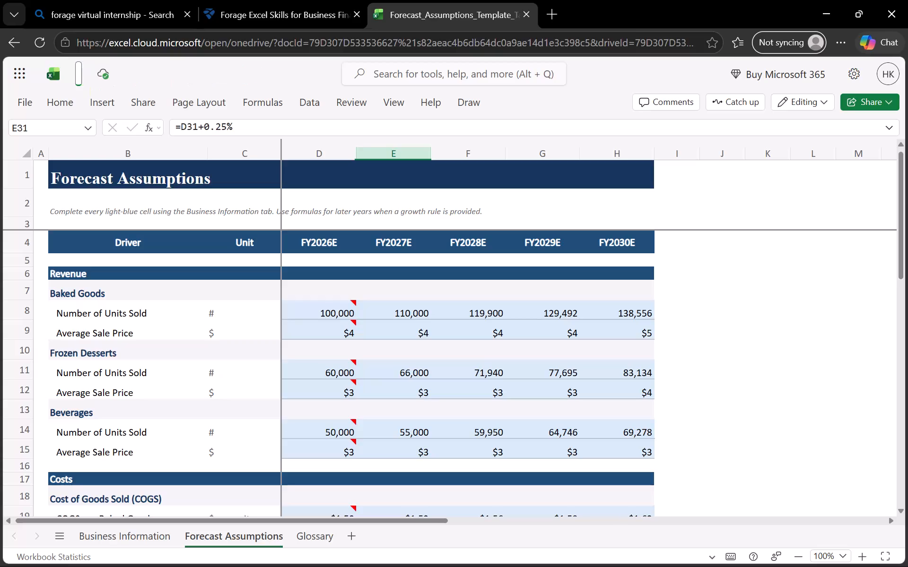
text(Assignmen)
key(t)
key(Return)
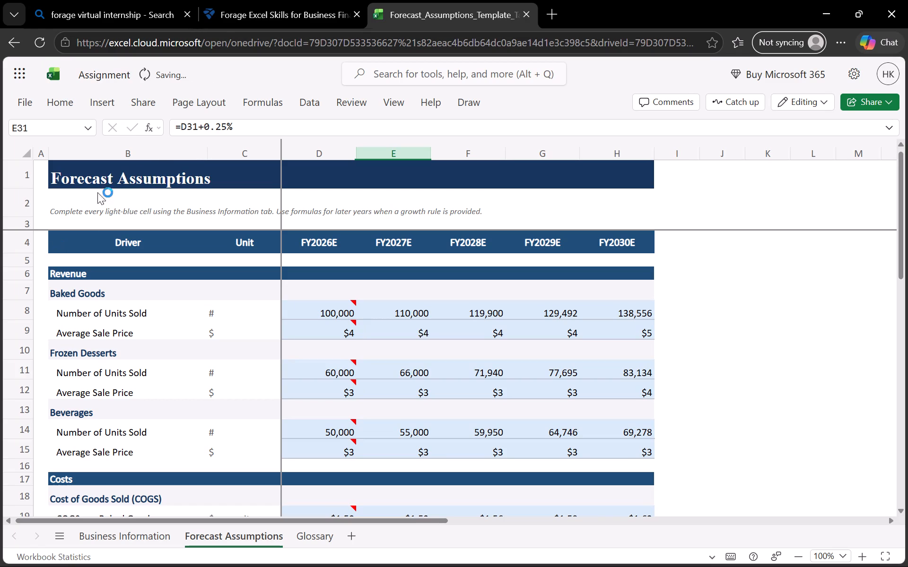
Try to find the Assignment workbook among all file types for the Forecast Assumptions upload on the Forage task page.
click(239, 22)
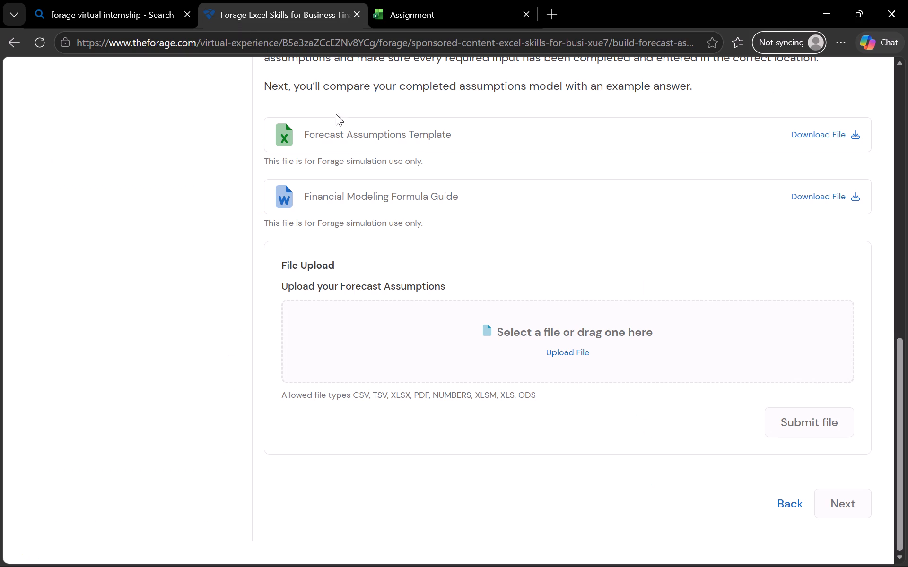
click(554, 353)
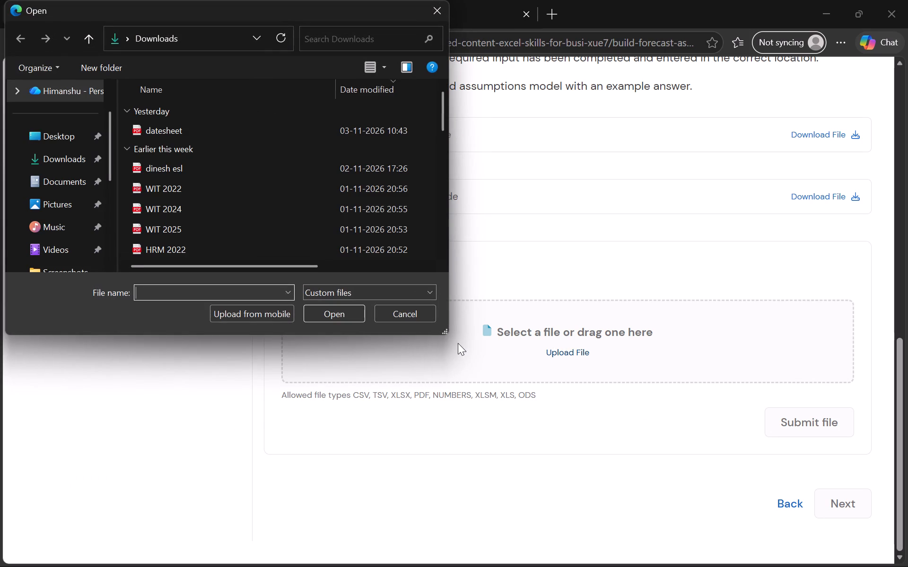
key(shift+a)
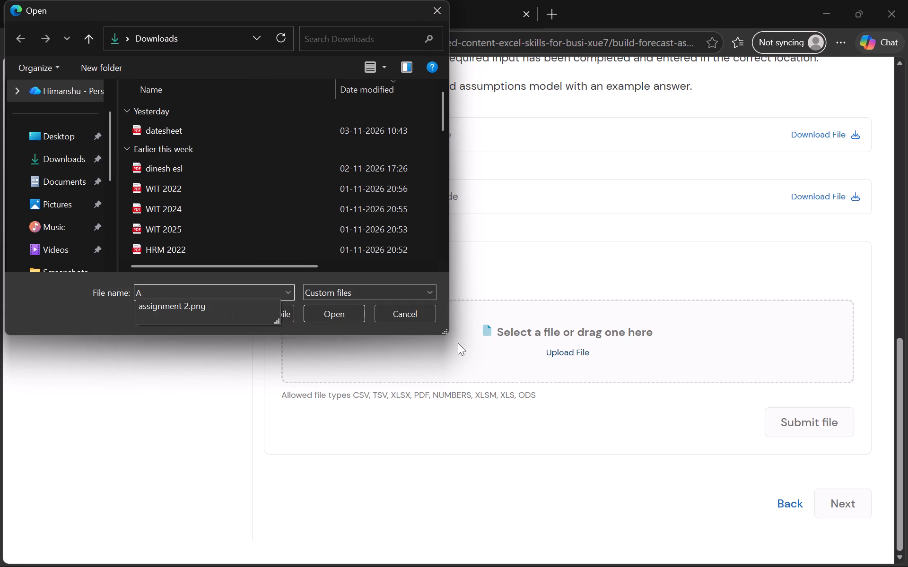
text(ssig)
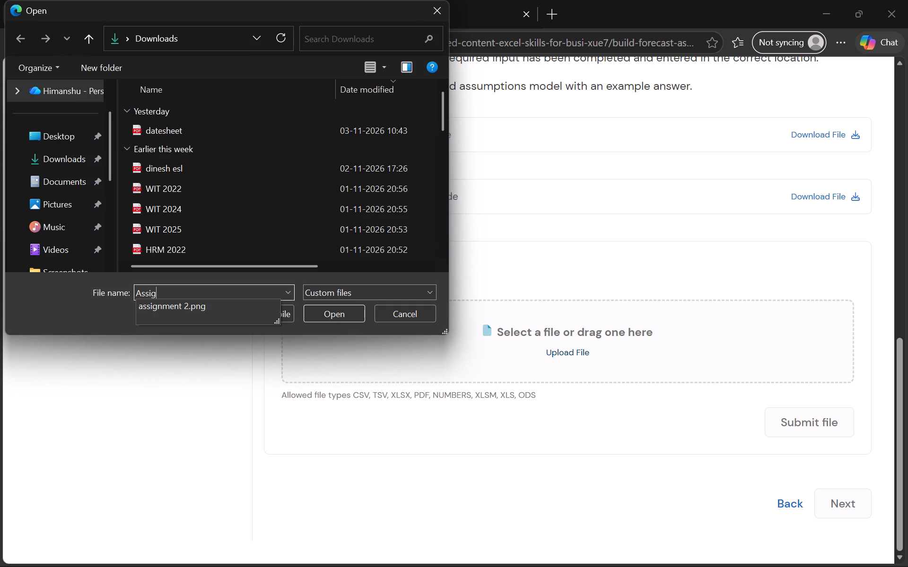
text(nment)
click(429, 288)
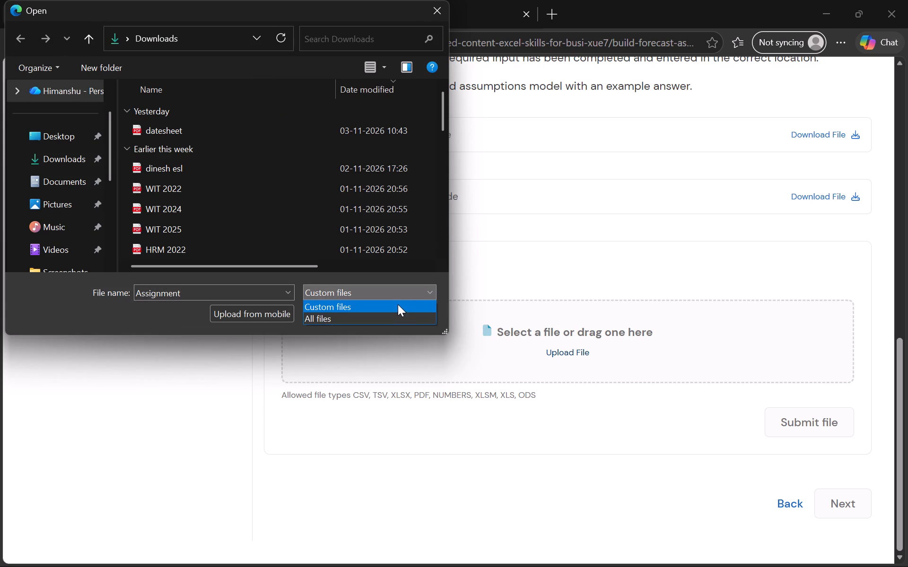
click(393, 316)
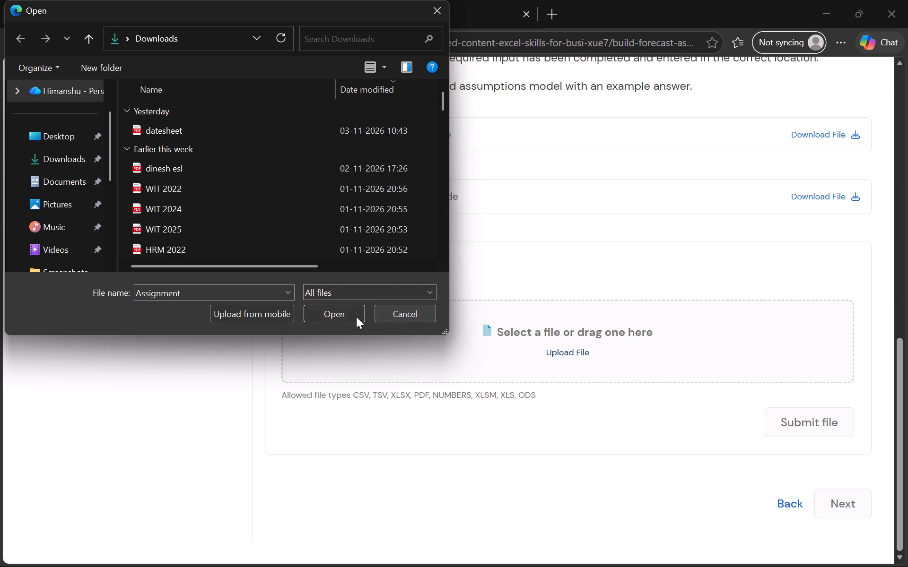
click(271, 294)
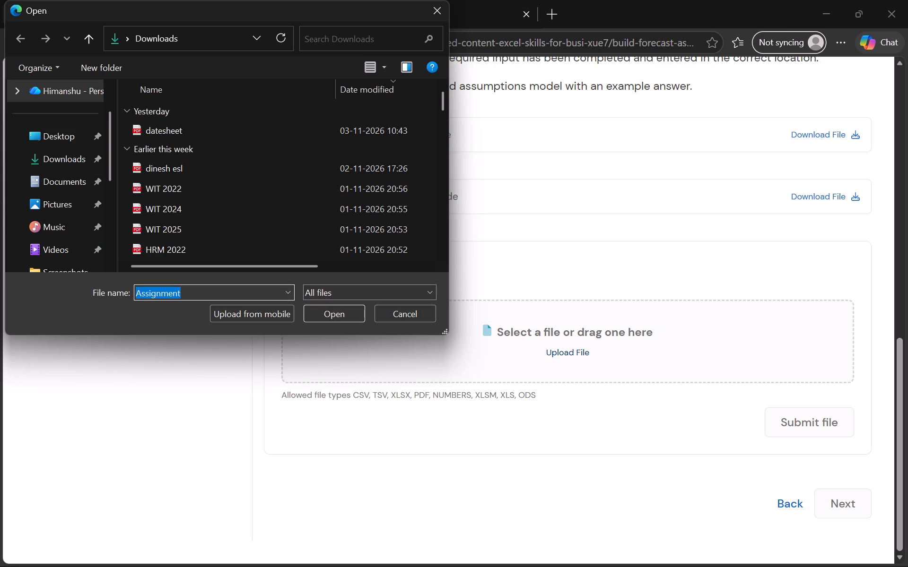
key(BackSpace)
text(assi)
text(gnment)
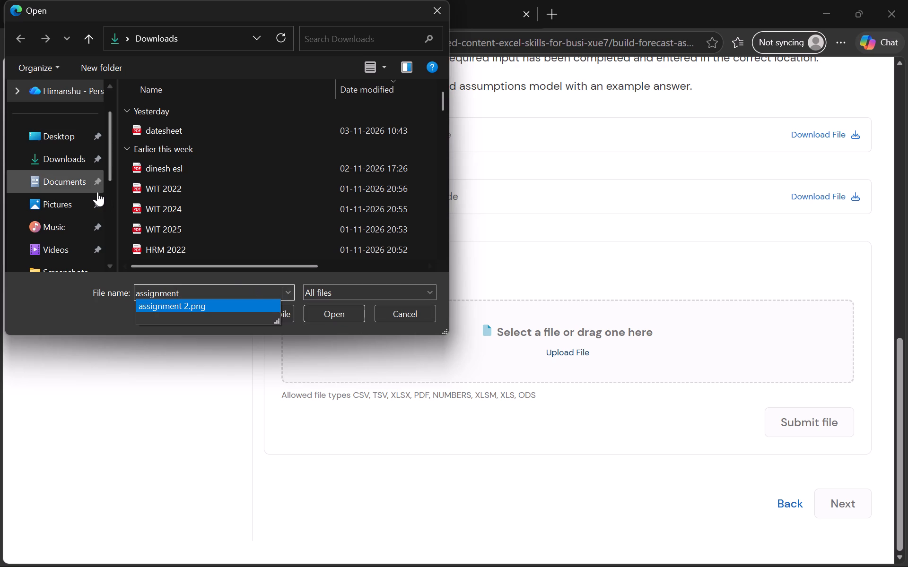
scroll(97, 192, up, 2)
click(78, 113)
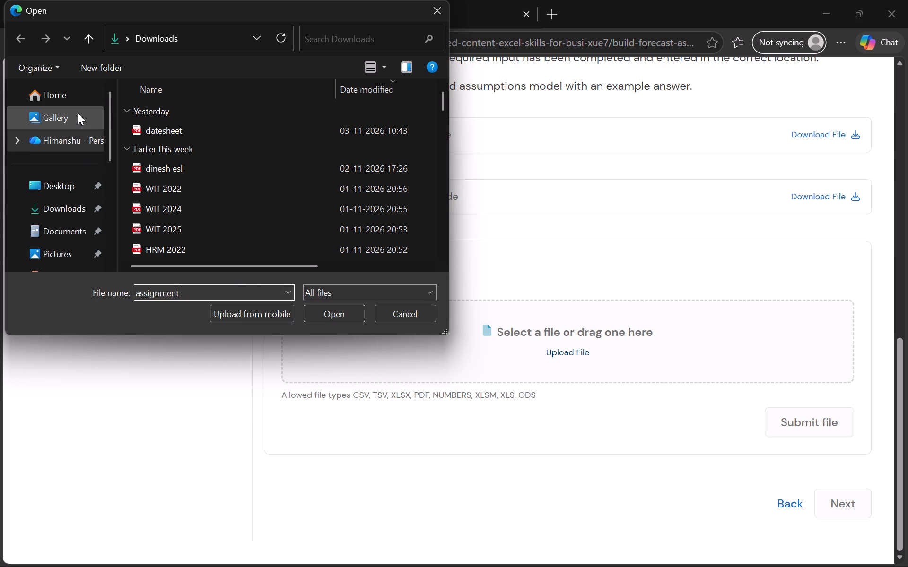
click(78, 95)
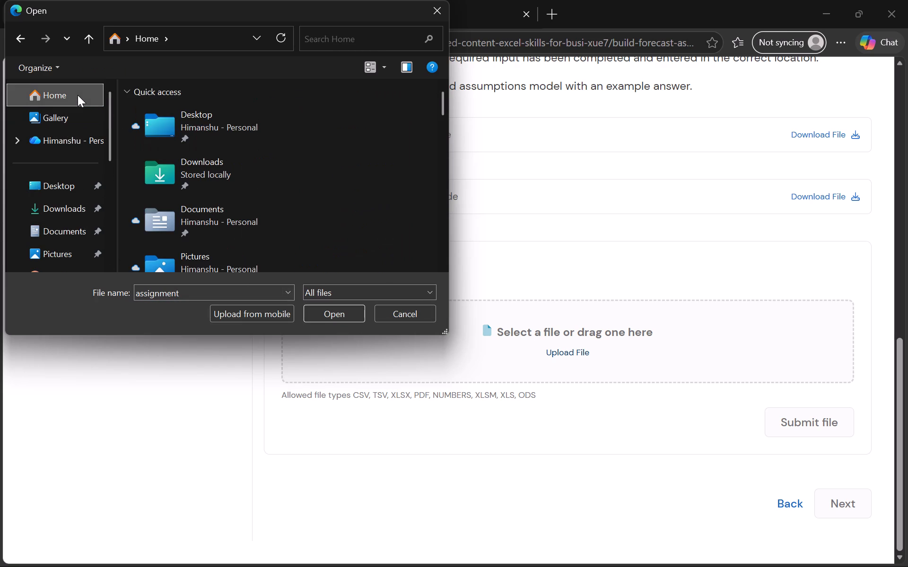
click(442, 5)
Return to the Assignment workbook and clear the FY2026E Number of Units Sold for Baked Goods in cell D8.
click(437, 11)
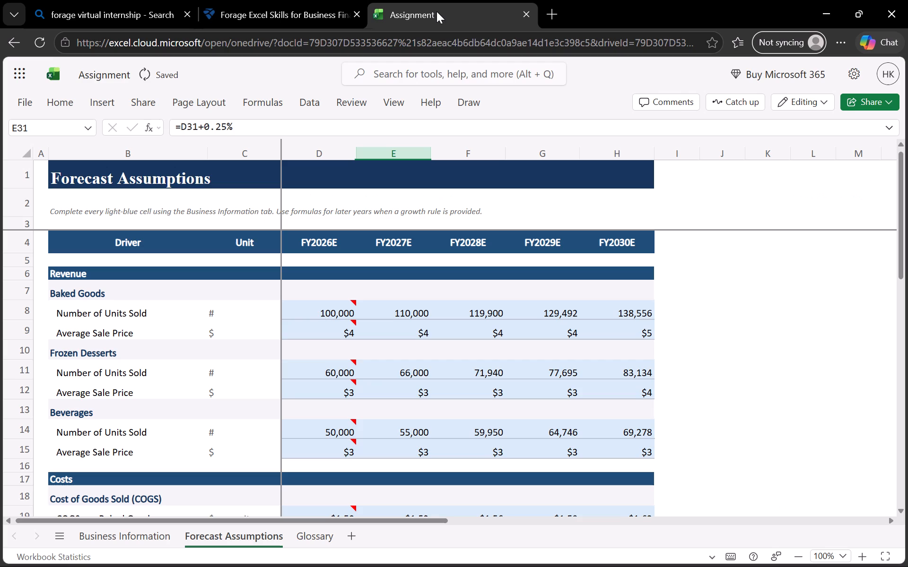
click(170, 76)
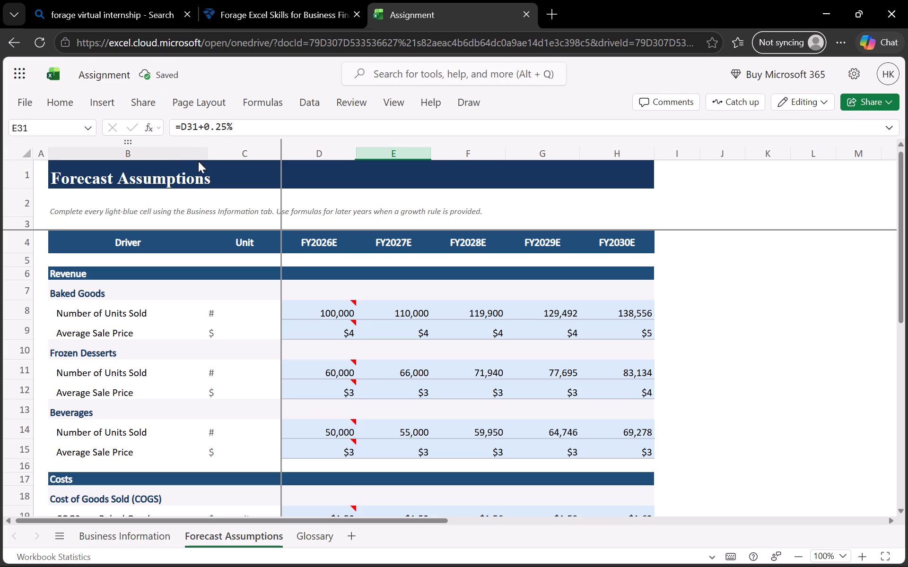
scroll(213, 191, down, 4)
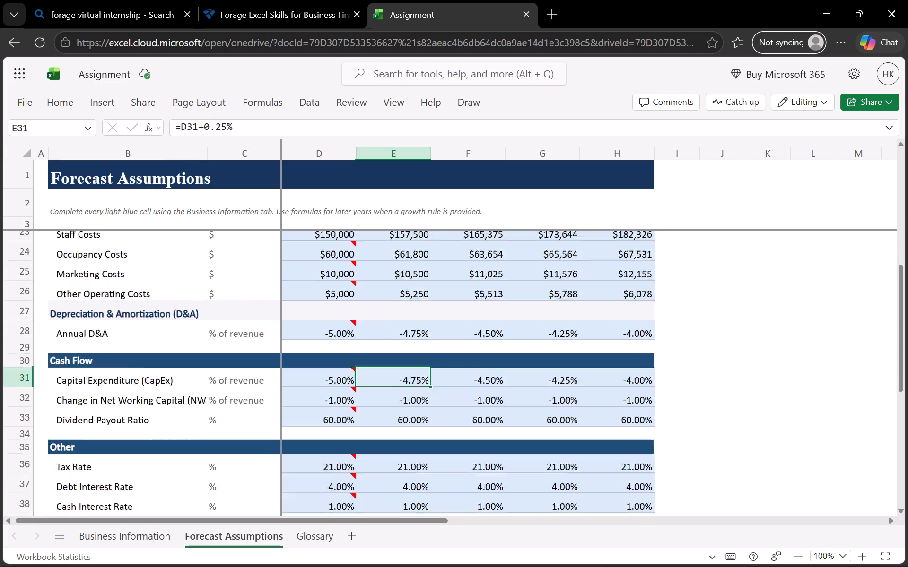
scroll(213, 191, down, 2)
scroll(213, 191, up, 10)
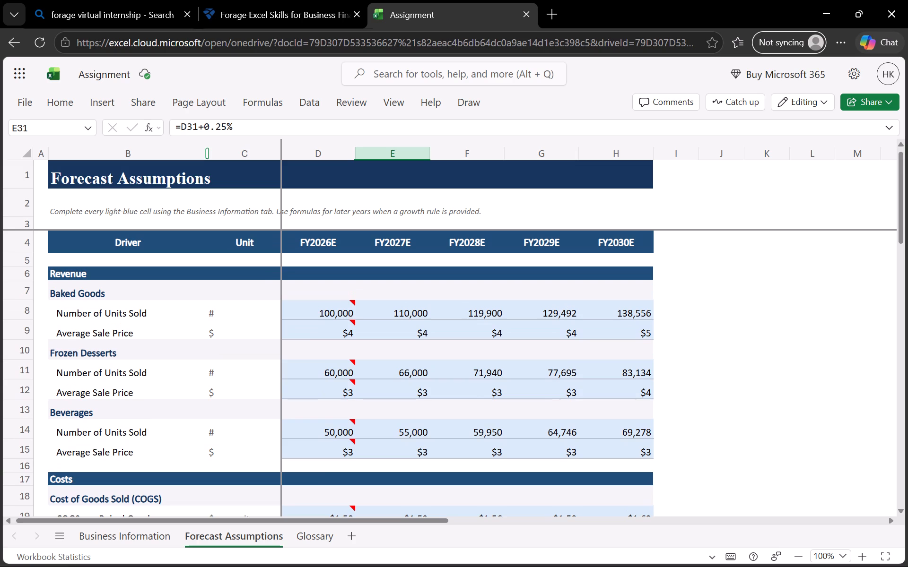
click(311, 308)
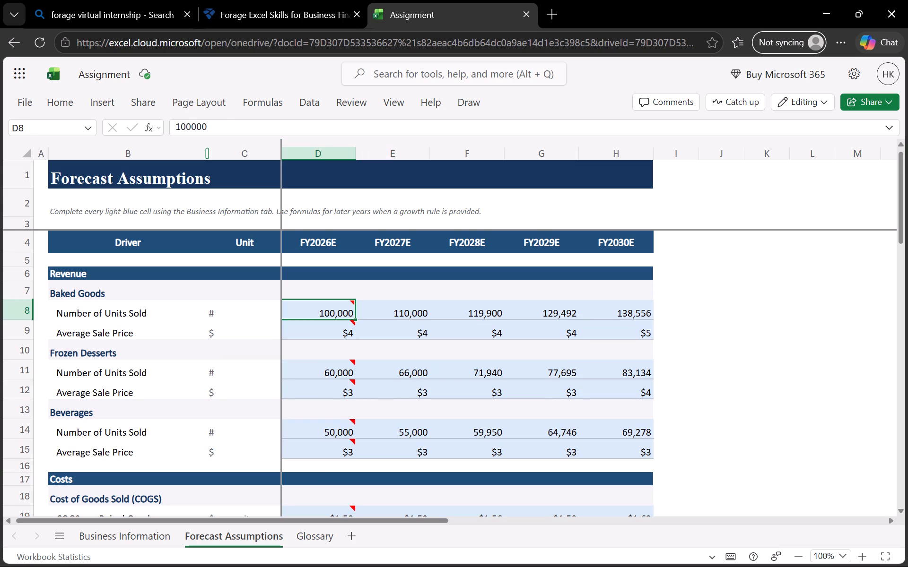
key(BackSpace)
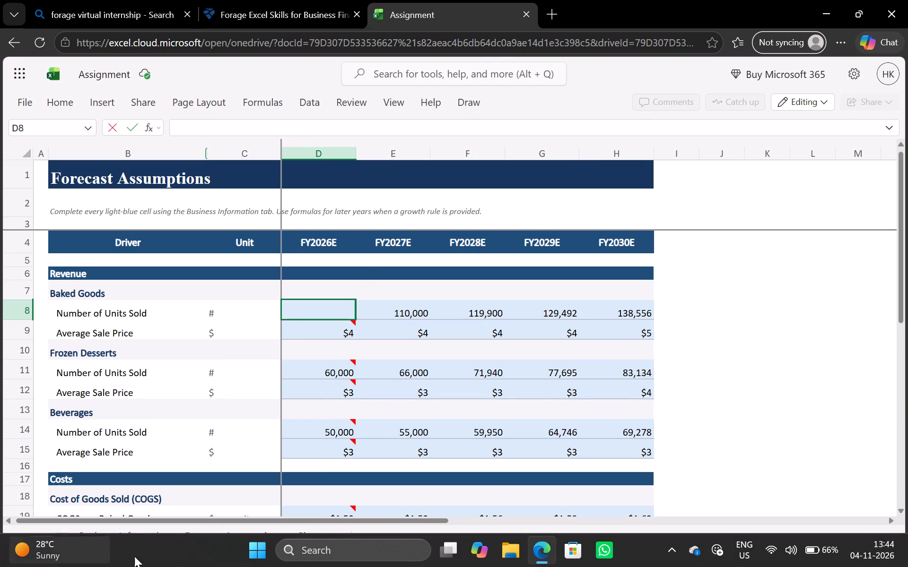
Switch to the desktop Excel app.
click(248, 542)
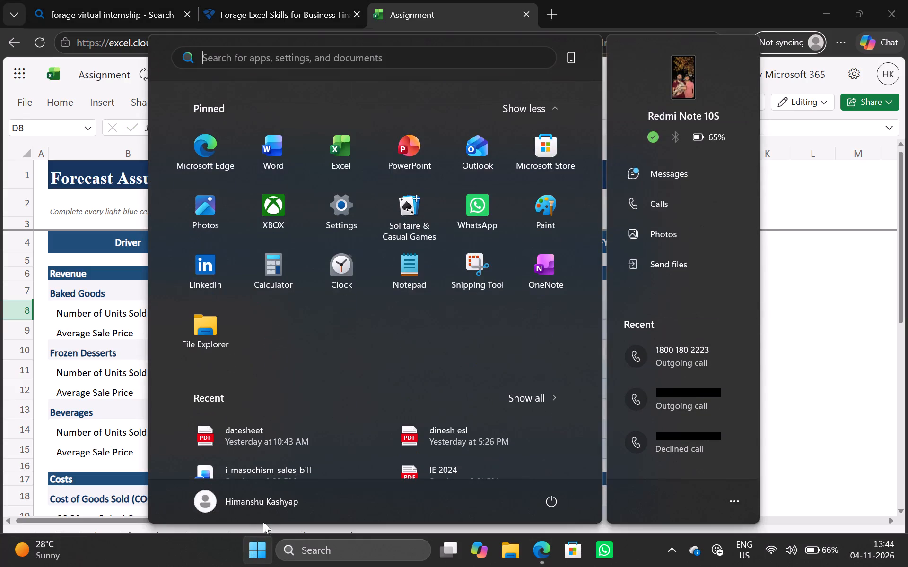
click(357, 162)
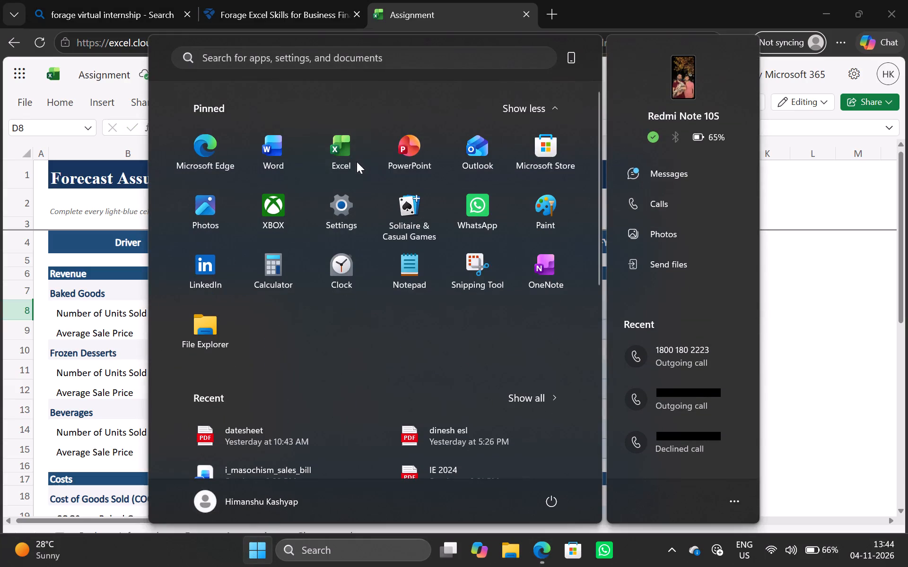
click(346, 158)
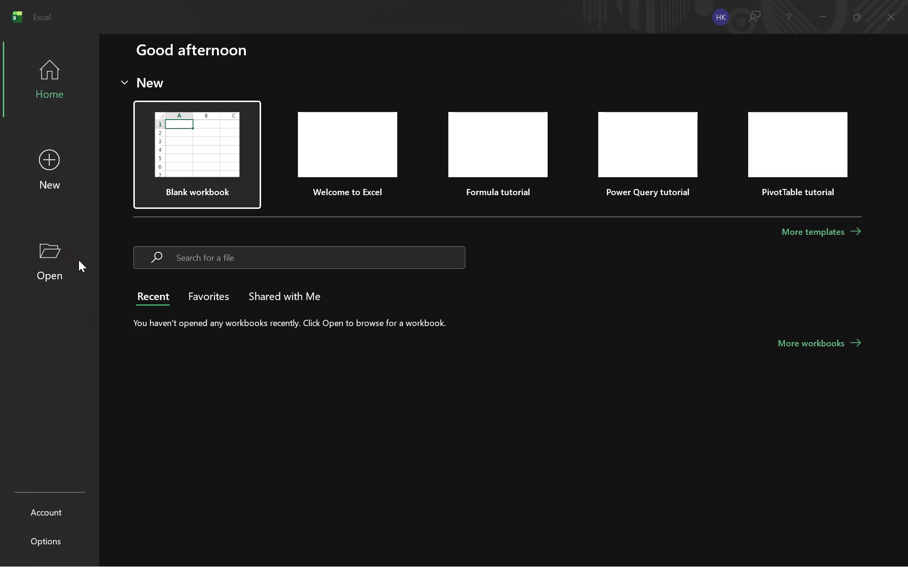
Open the Assignment workbook from OneDrive and dismiss the download and AutoSave notices.
click(64, 103)
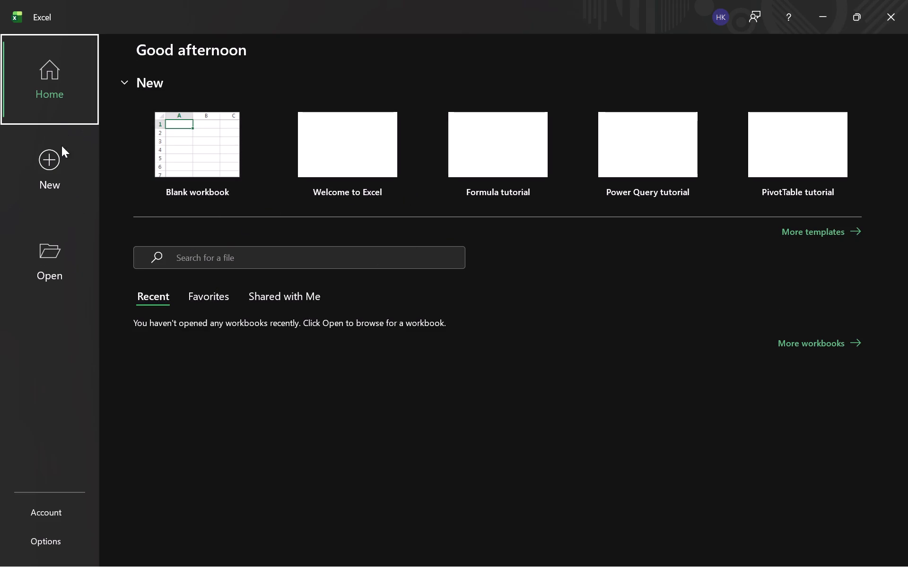
click(48, 178)
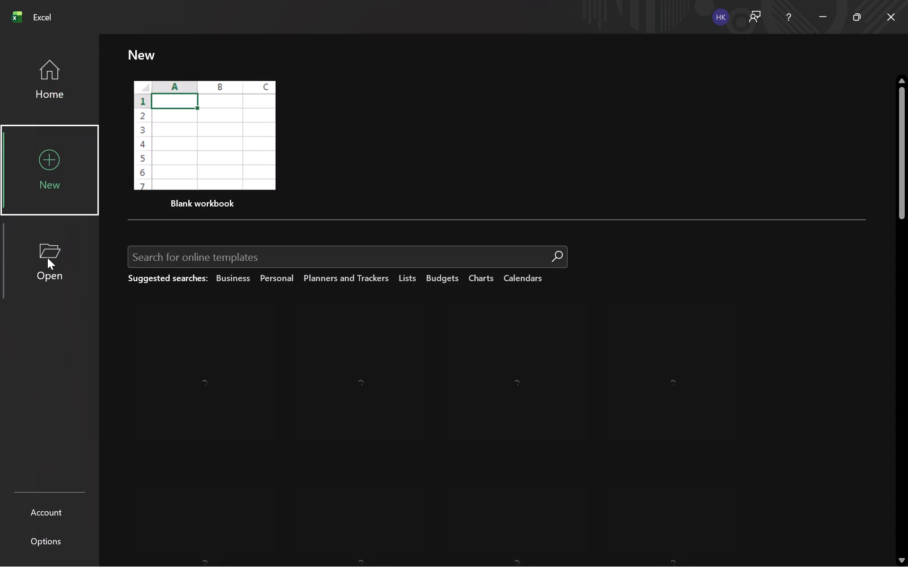
click(47, 258)
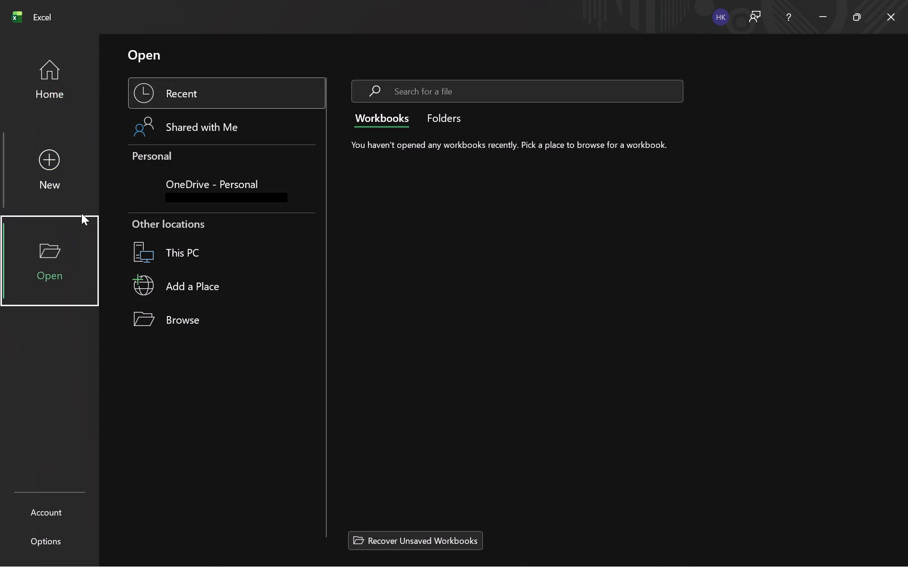
click(429, 120)
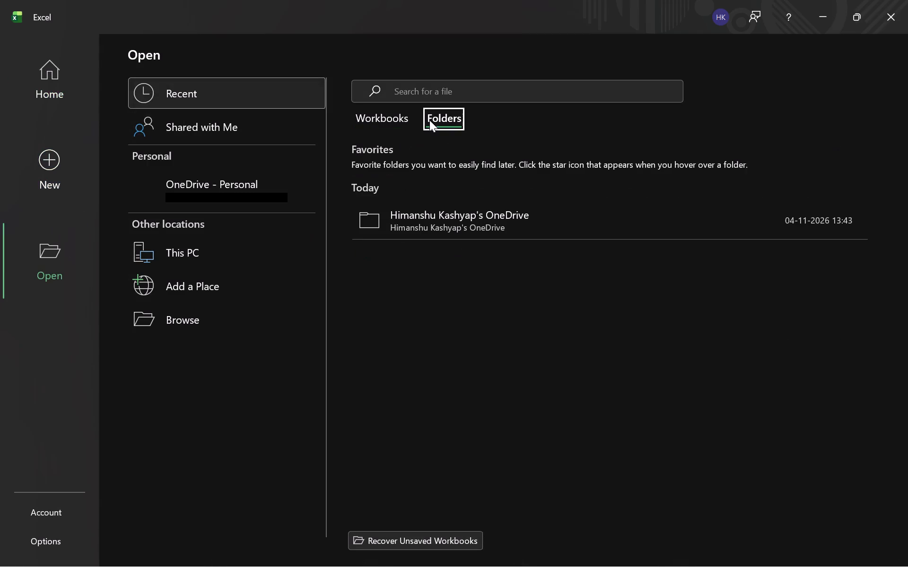
drag(397, 112, 429, 86)
click(413, 225)
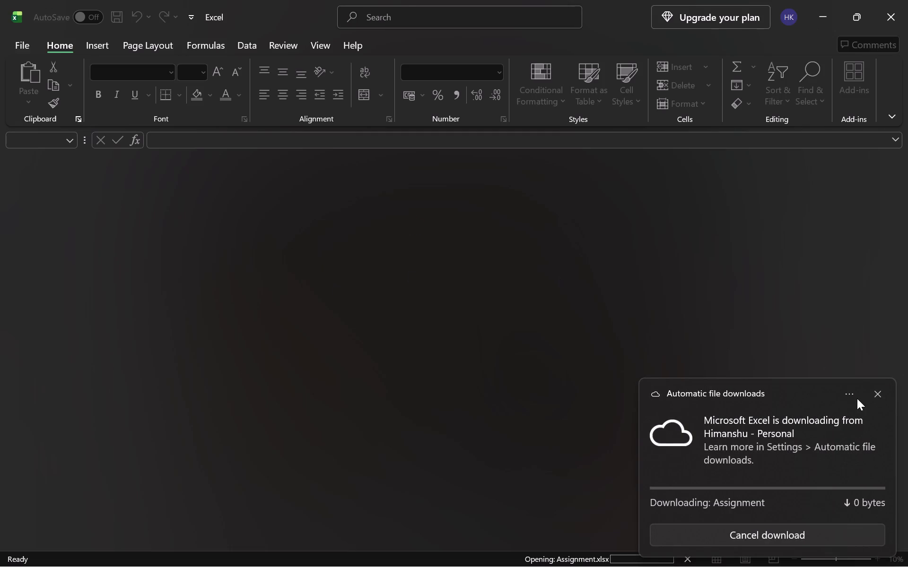
click(876, 393)
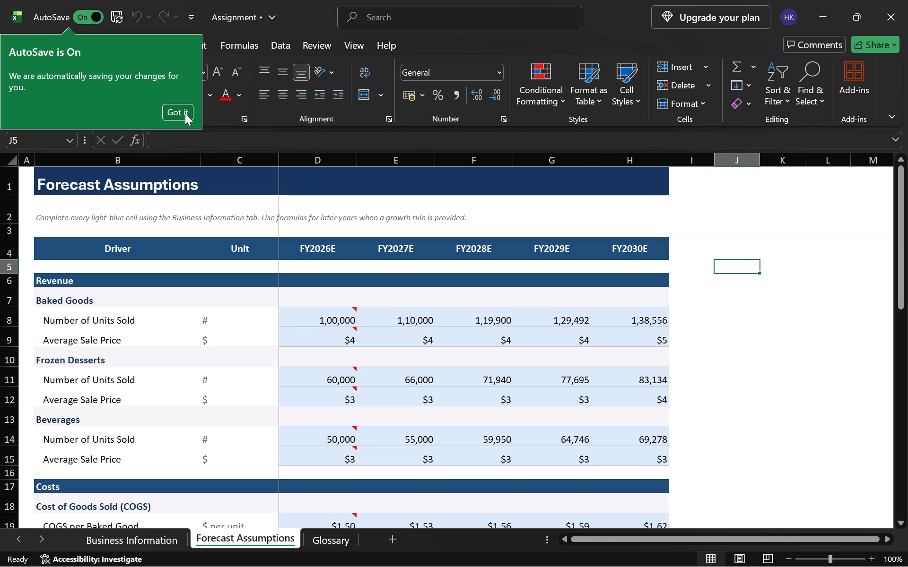
click(185, 113)
Save a copy of the workbook to the Desktop under the name Assignment in Excel Workbook format.
scroll(215, 388, down, 8)
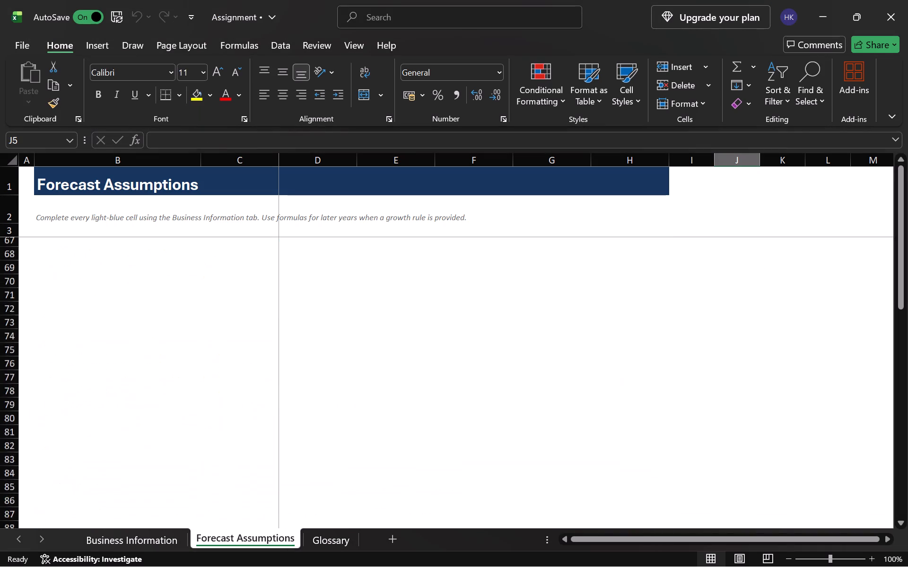
scroll(215, 388, up, 15)
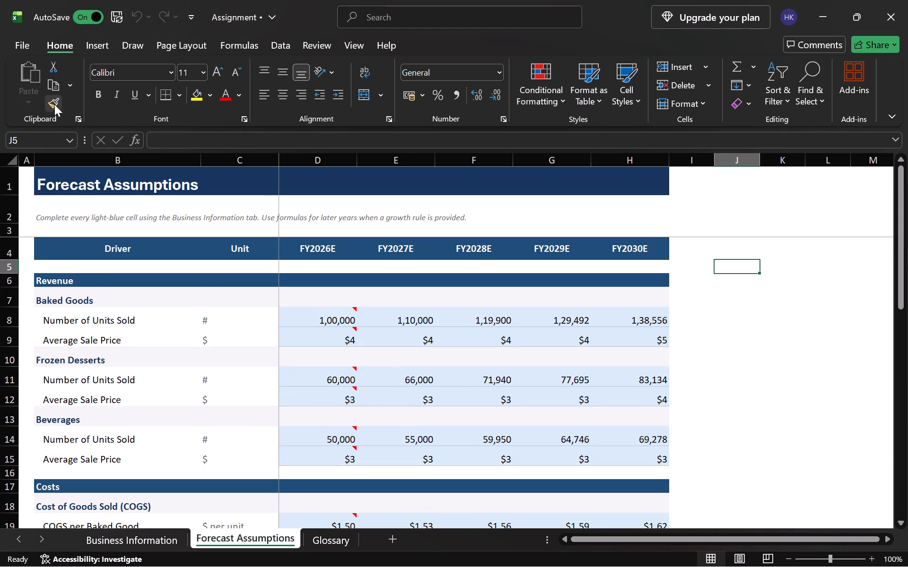
click(31, 47)
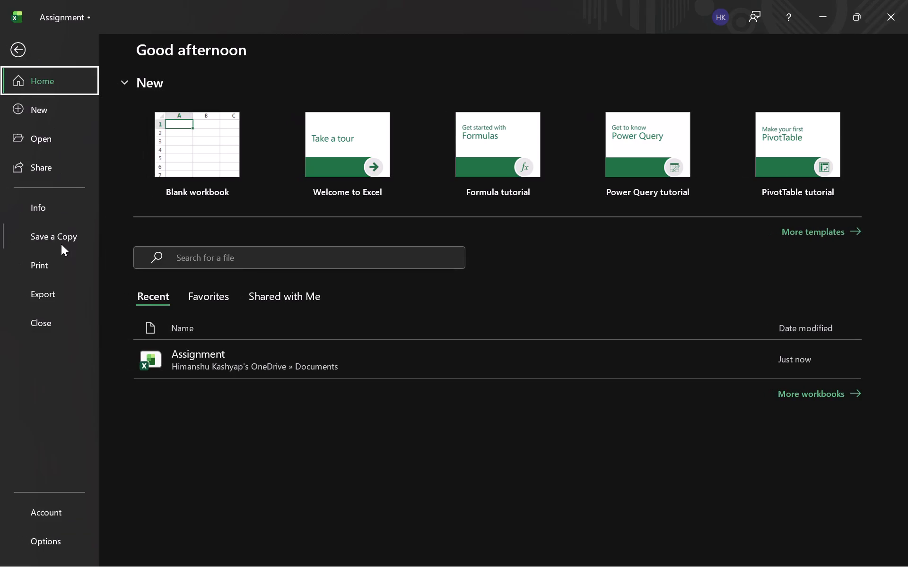
click(64, 238)
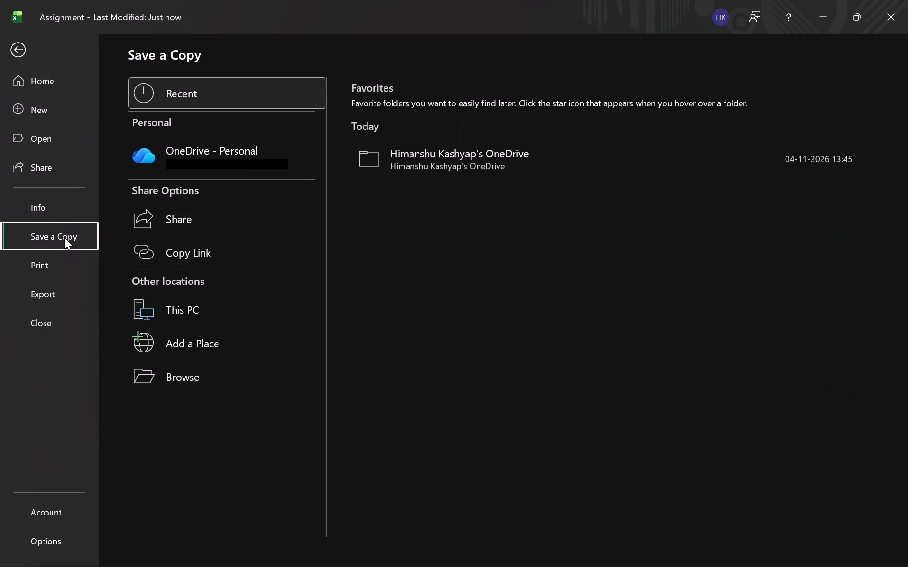
click(167, 300)
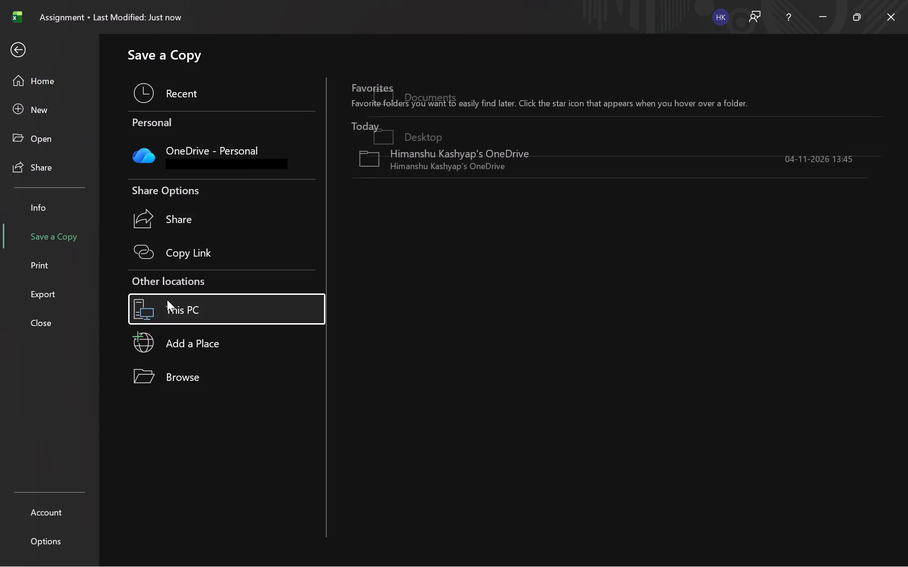
click(389, 140)
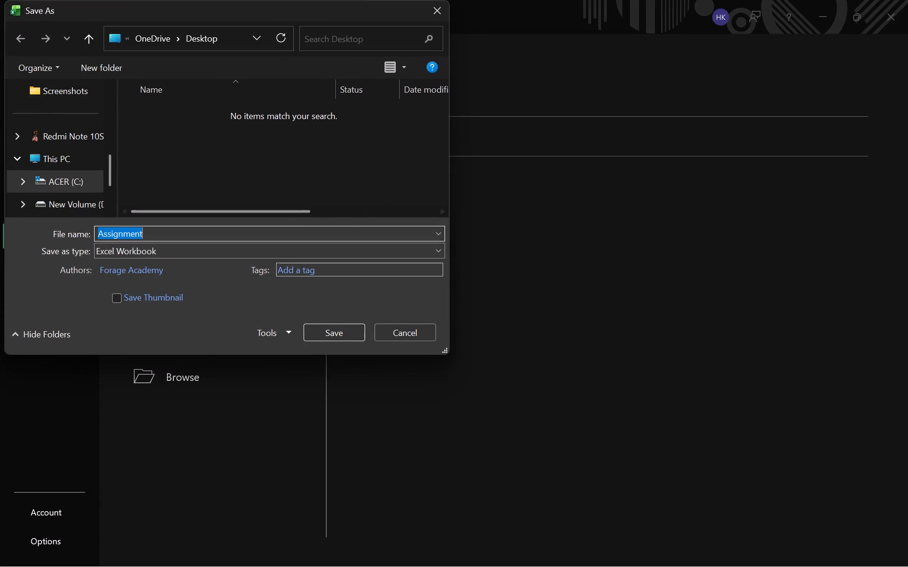
click(331, 325)
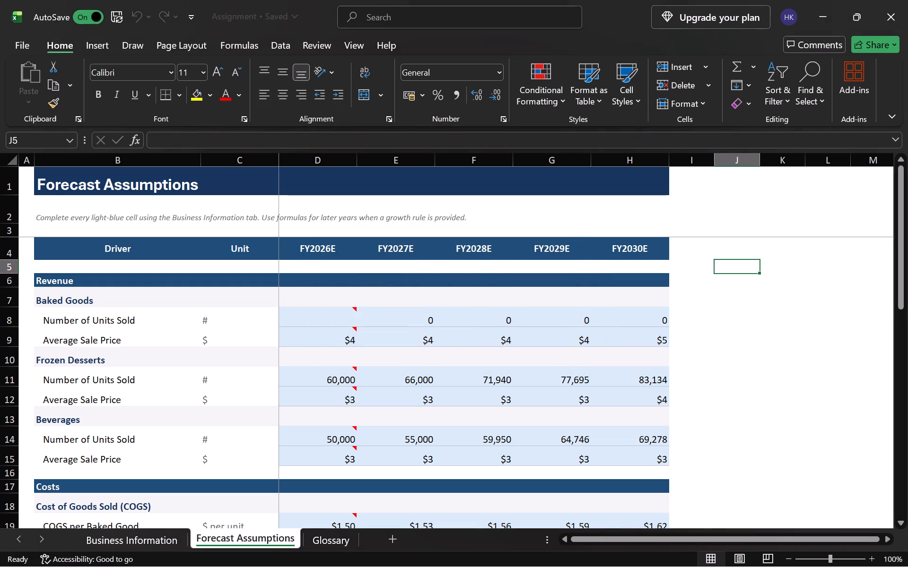
Switch from desktop Excel to the Forage task page in the browser.
click(828, 16)
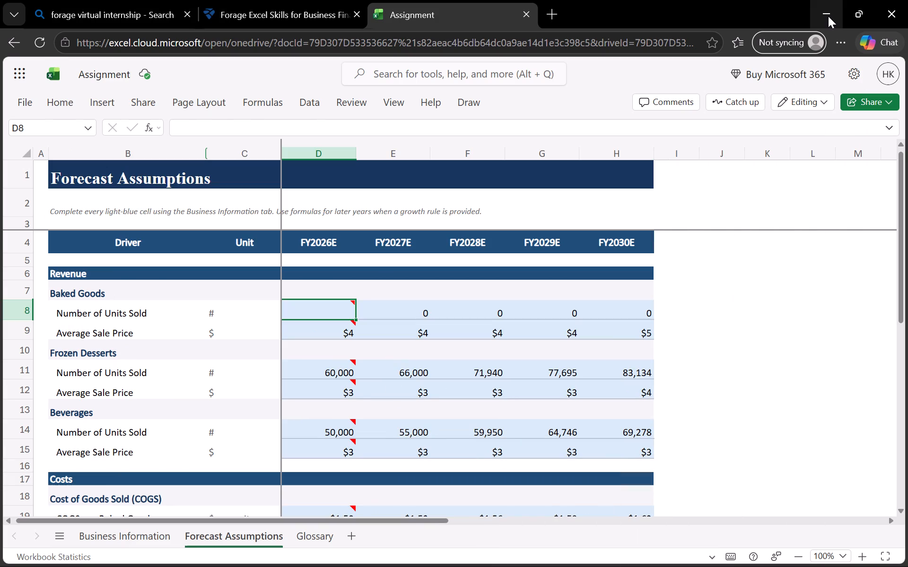
click(313, 19)
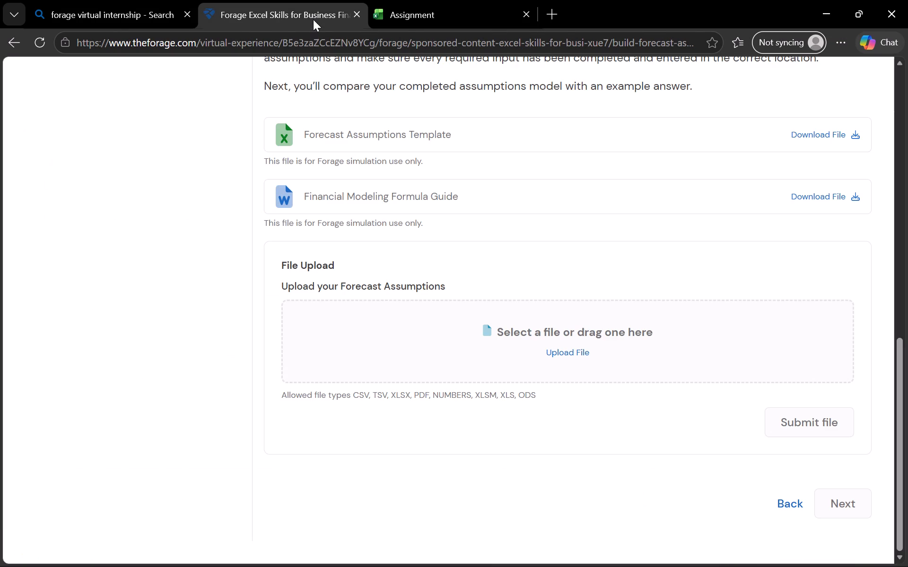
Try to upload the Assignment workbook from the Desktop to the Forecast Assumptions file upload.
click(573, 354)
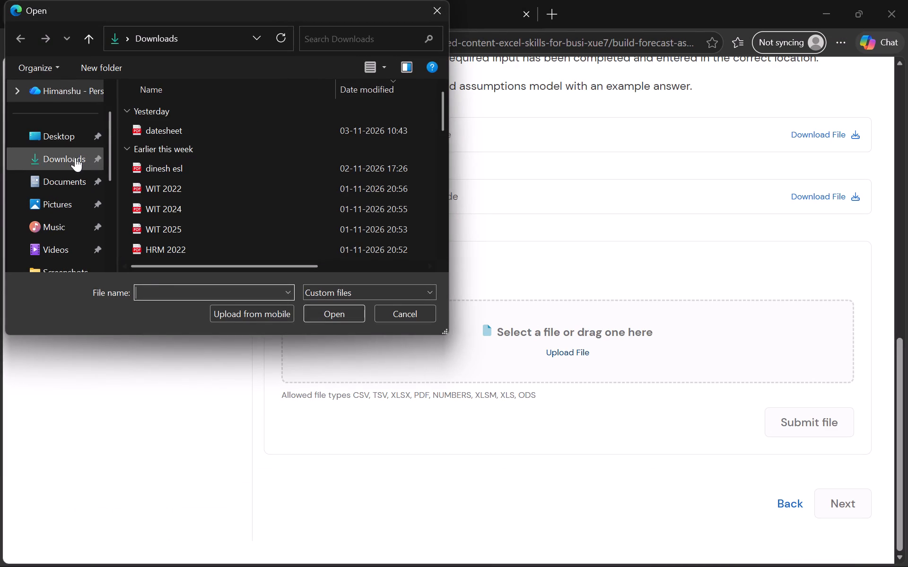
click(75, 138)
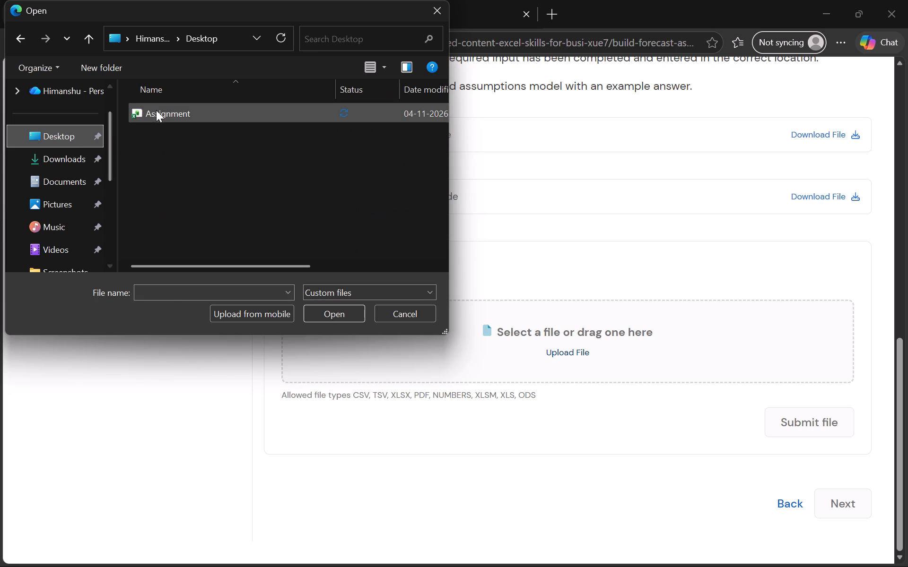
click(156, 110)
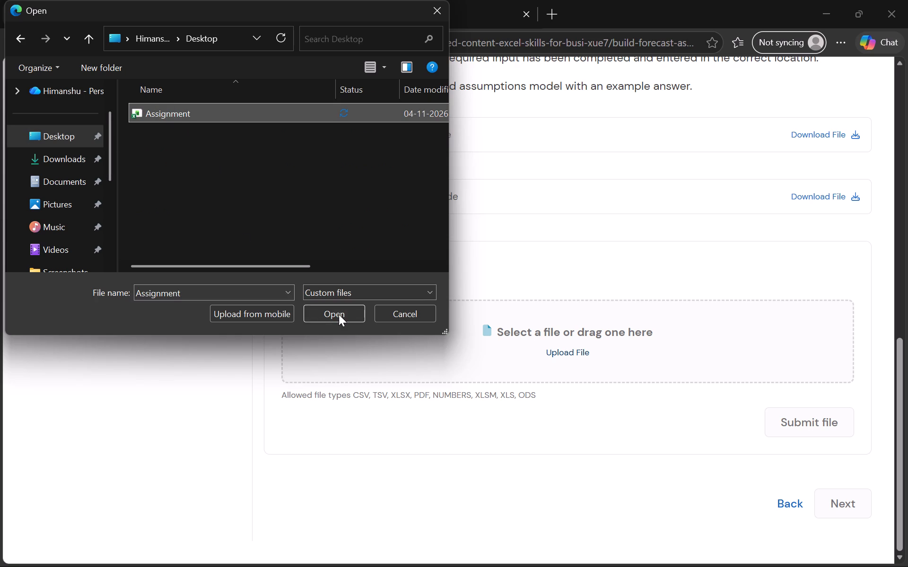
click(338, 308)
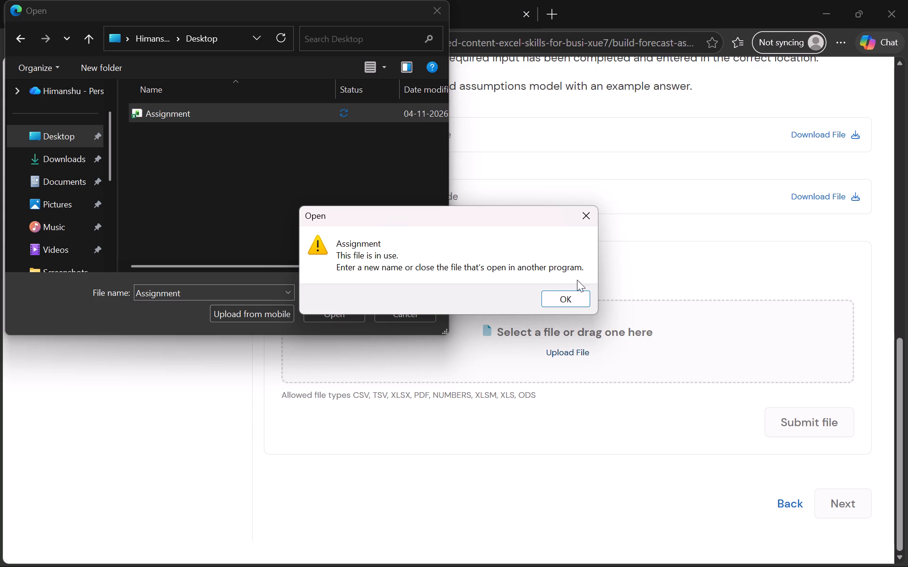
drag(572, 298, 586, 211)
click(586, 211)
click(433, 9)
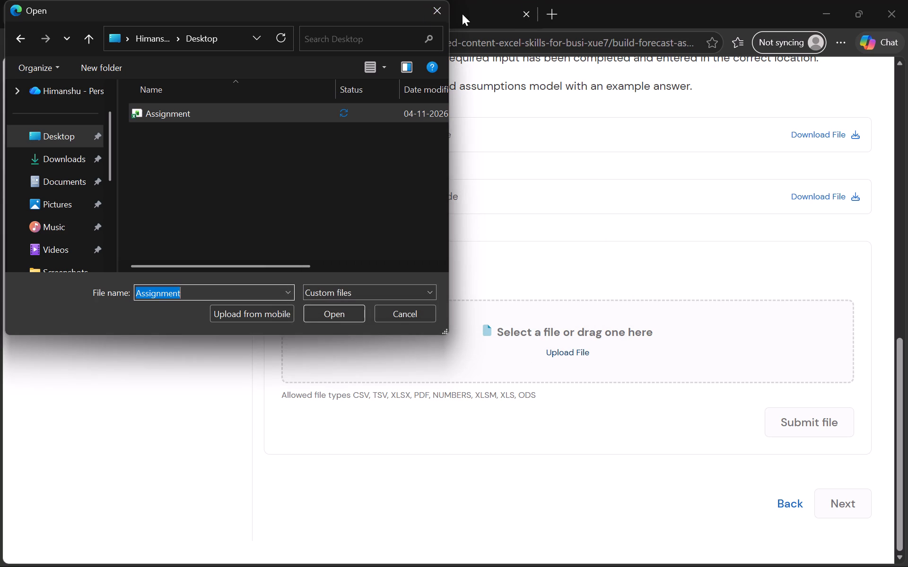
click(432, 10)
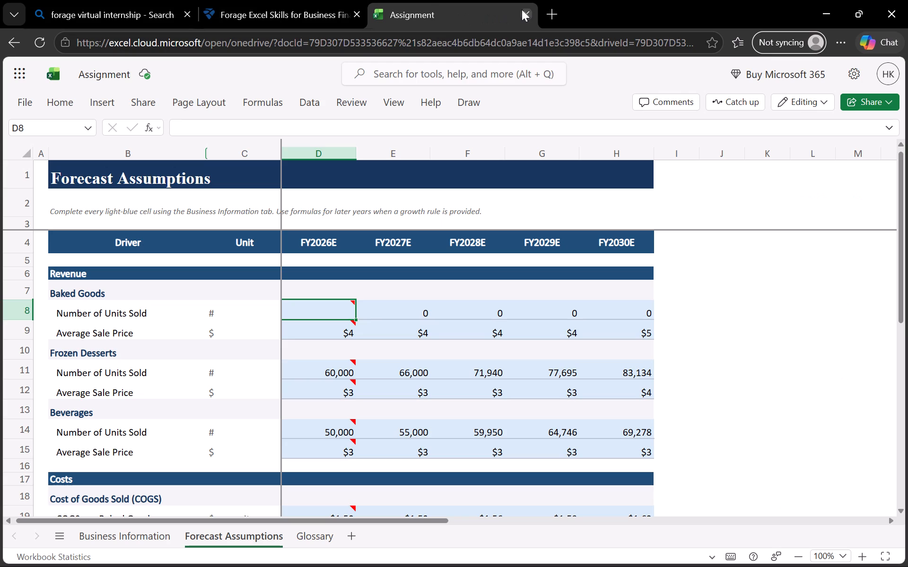
Close the online Assignment workbook in the browser.
click(522, 9)
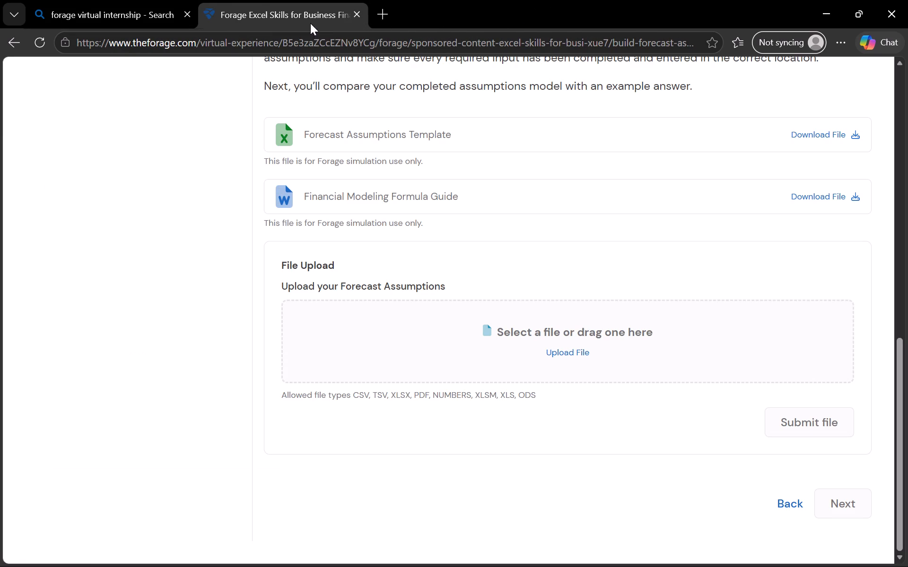
Choose the Assignment workbook from the Desktop for the Forecast Assumptions upload and dismiss the file notice.
click(569, 349)
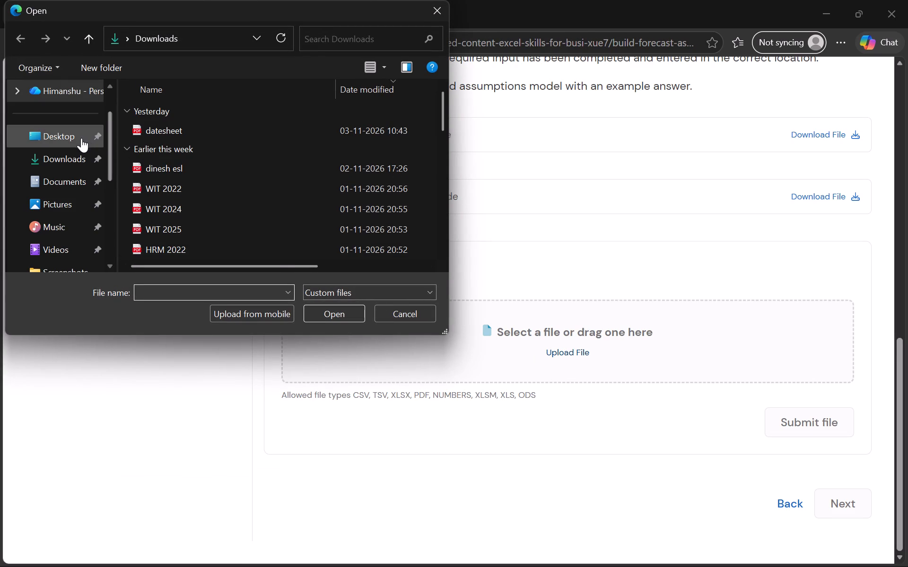
click(80, 137)
click(160, 119)
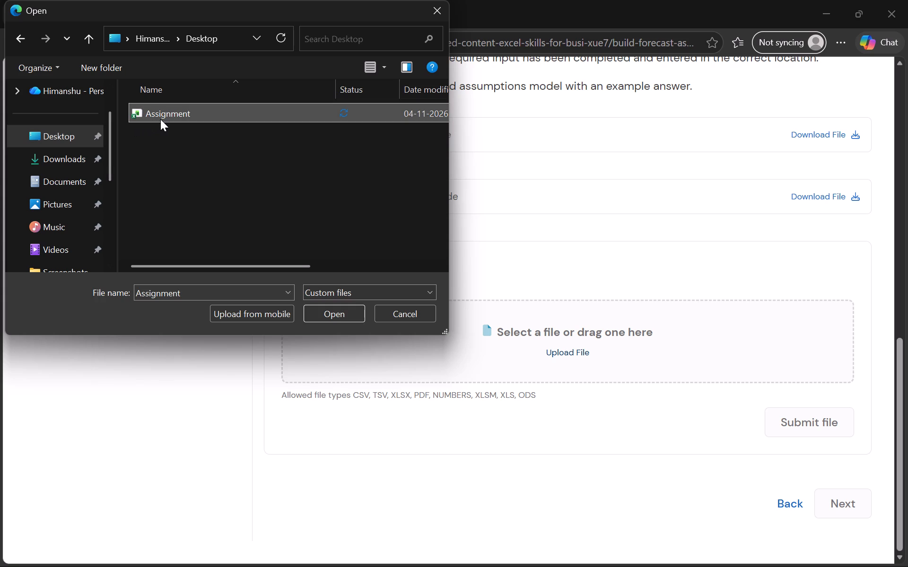
click(325, 312)
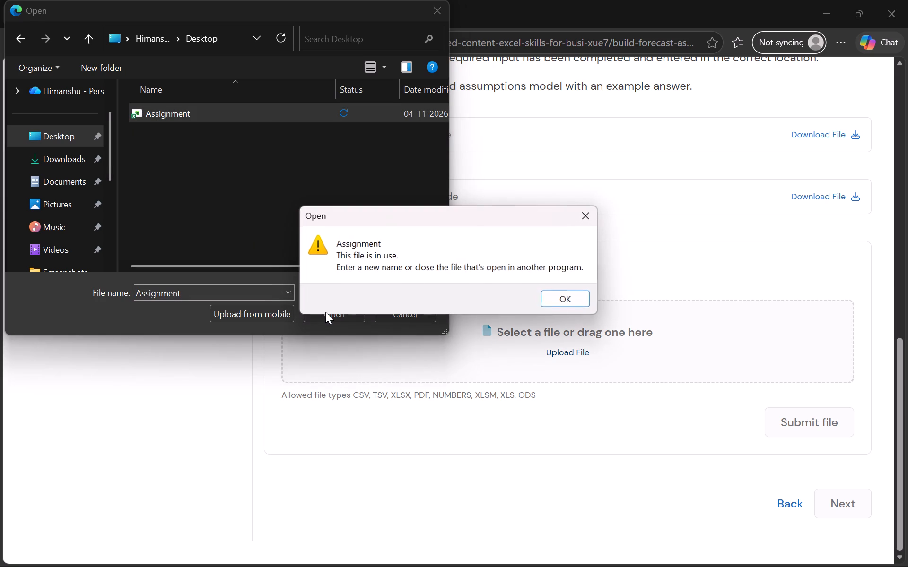
click(558, 297)
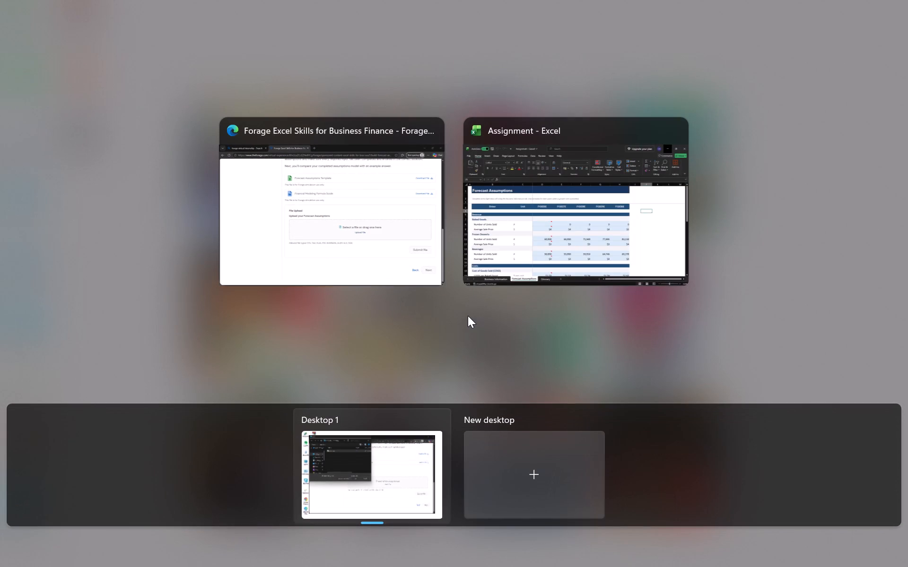
Switch to desktop Excel and close the Assignment workbook.
click(520, 246)
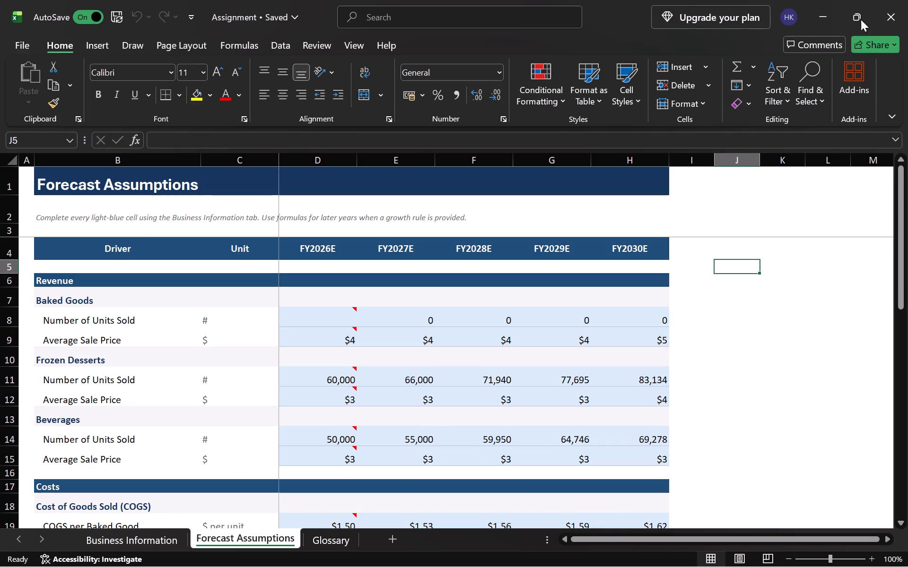
click(885, 16)
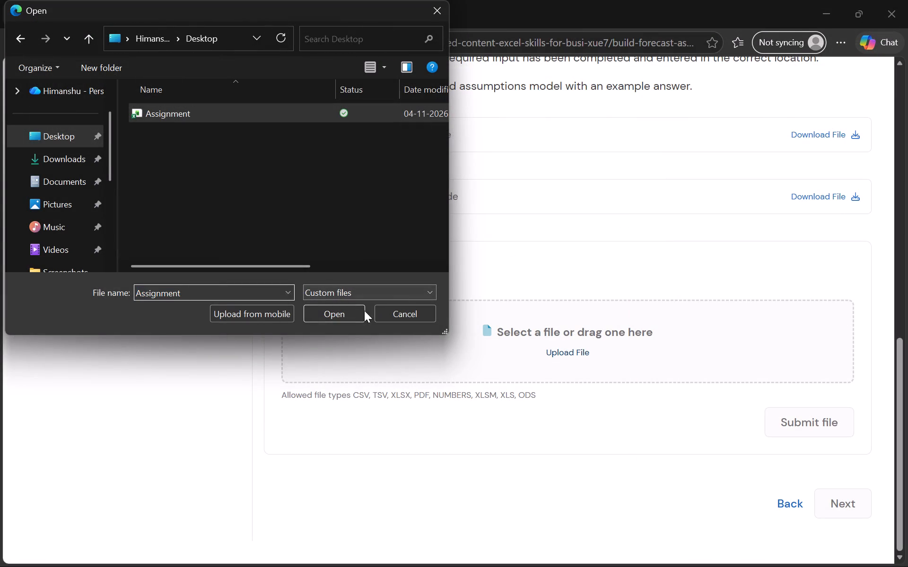
Upload the selected Assignment workbook to the Forecast Assumptions task and submit it.
click(354, 316)
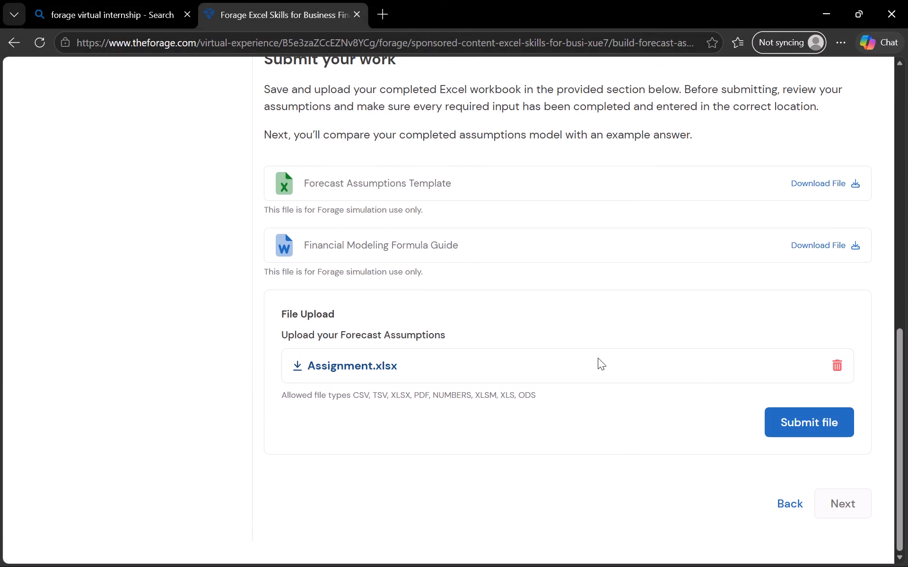
click(792, 414)
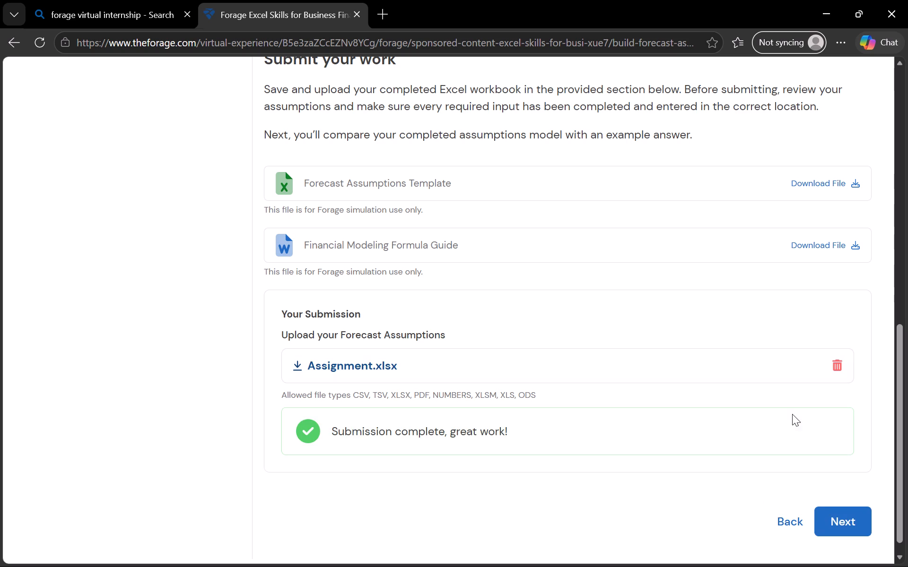
Continue to the Example Answer page of the Build Forecast Assumptions task.
click(843, 516)
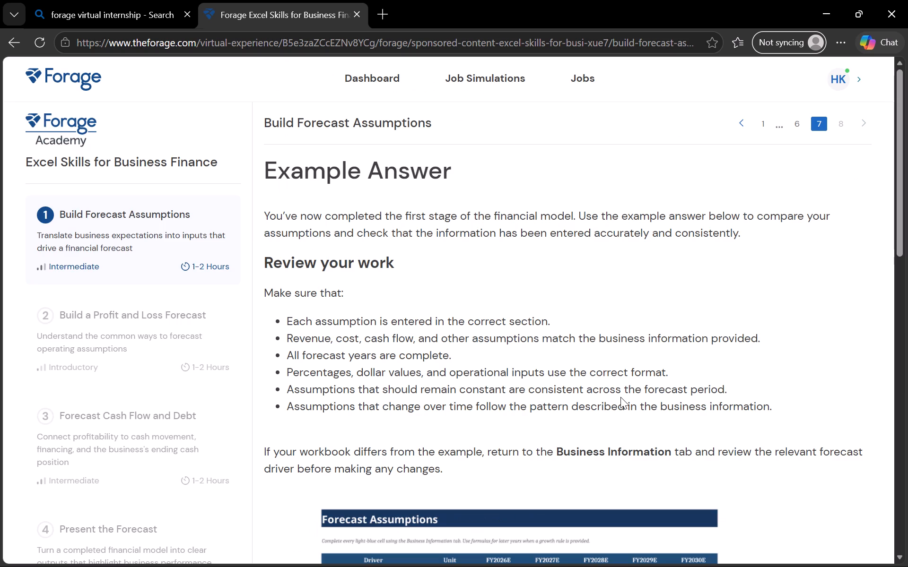
Review the Example Answer page, including the review checklist and the revenue, cost, cash flow and other assumption tables.
scroll(620, 397, down, 2)
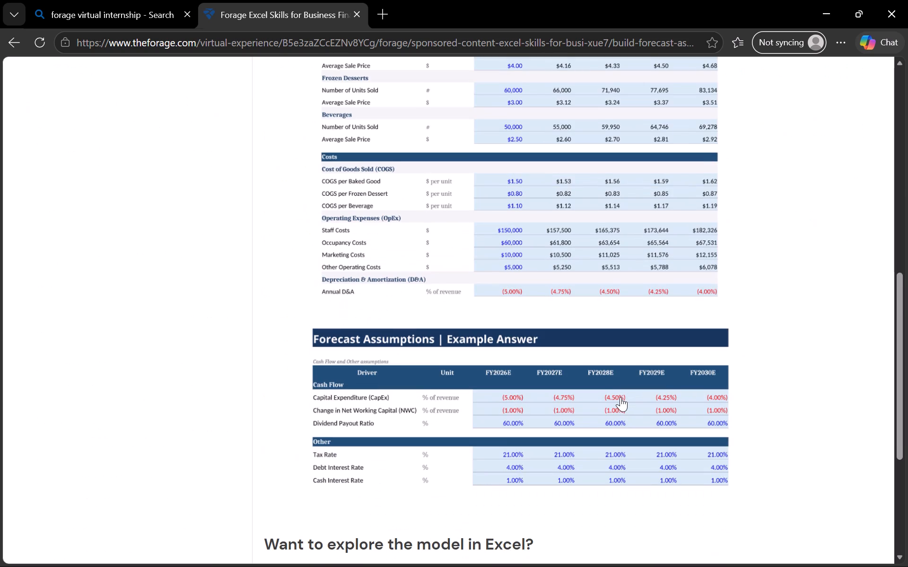
scroll(620, 397, down, 2)
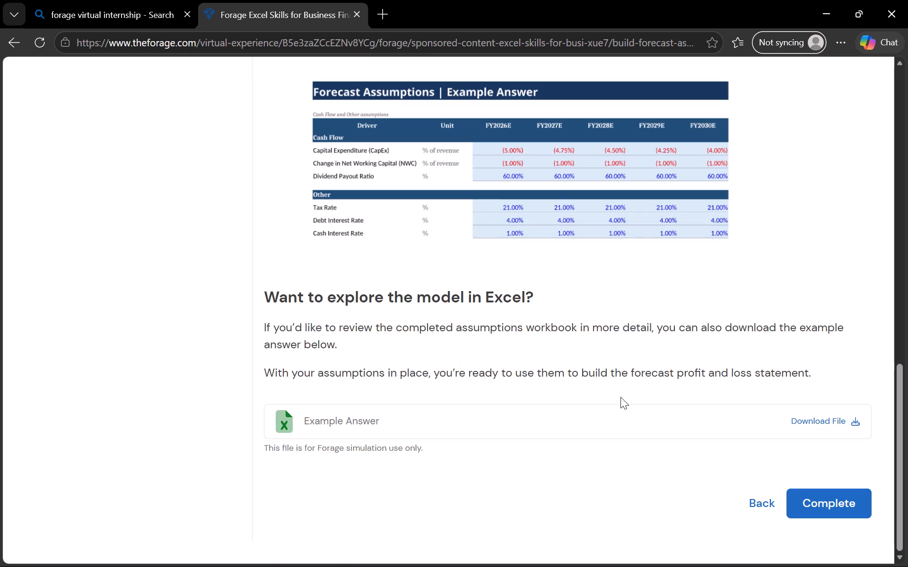
scroll(620, 397, up, 2)
scroll(620, 397, down, 1)
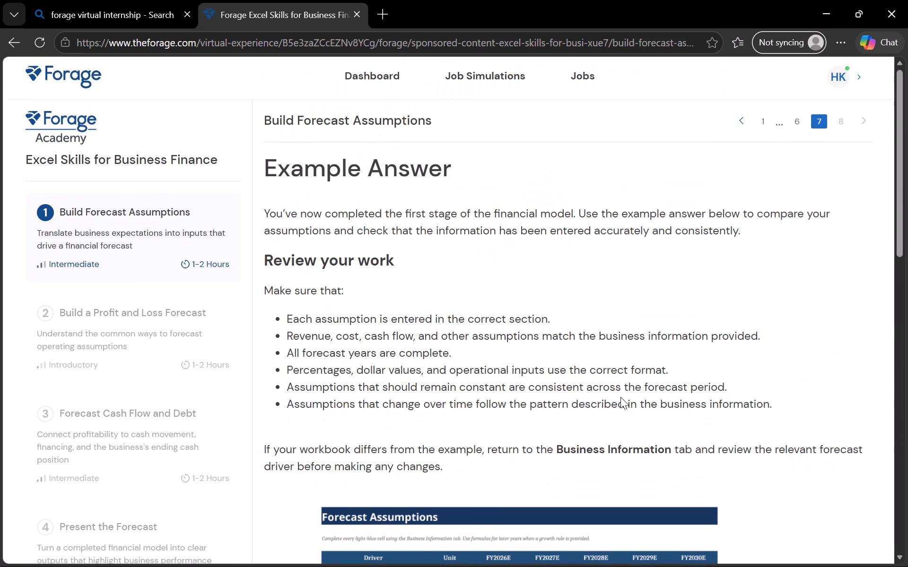
scroll(620, 397, down, 1)
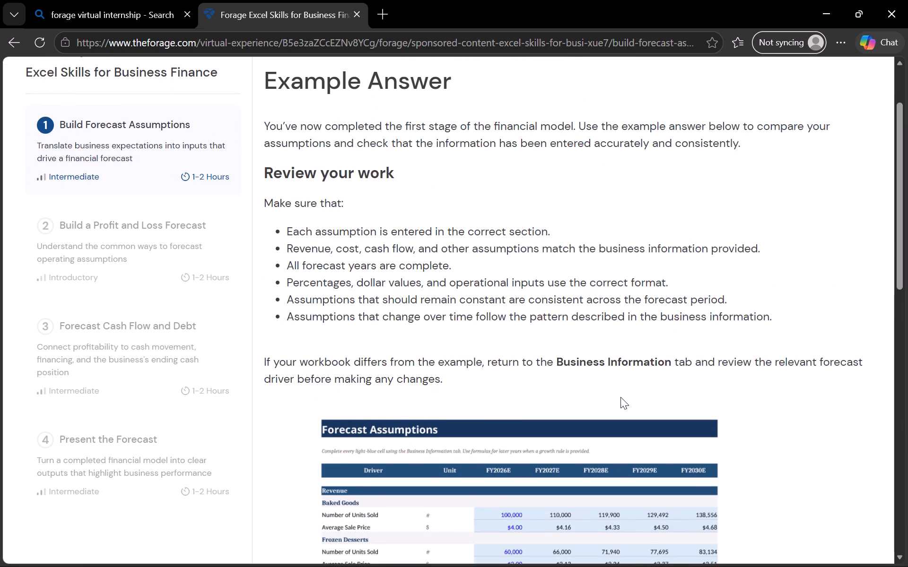
scroll(620, 397, down, 1)
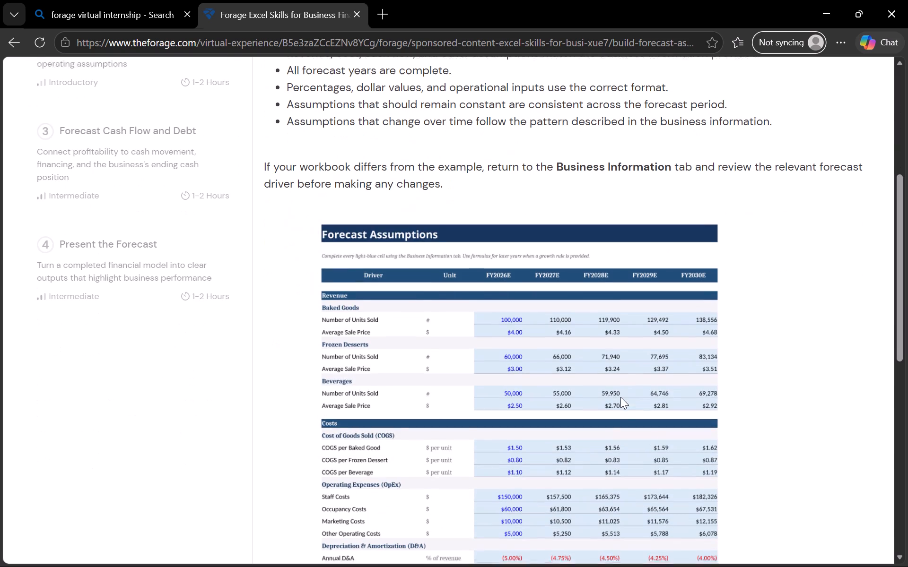
scroll(620, 397, down, 2)
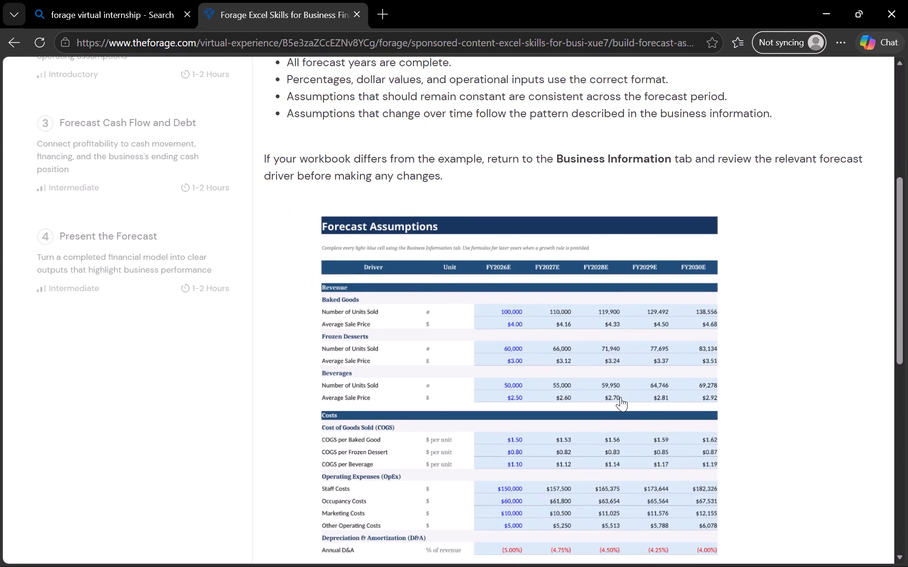
scroll(620, 397, down, 3)
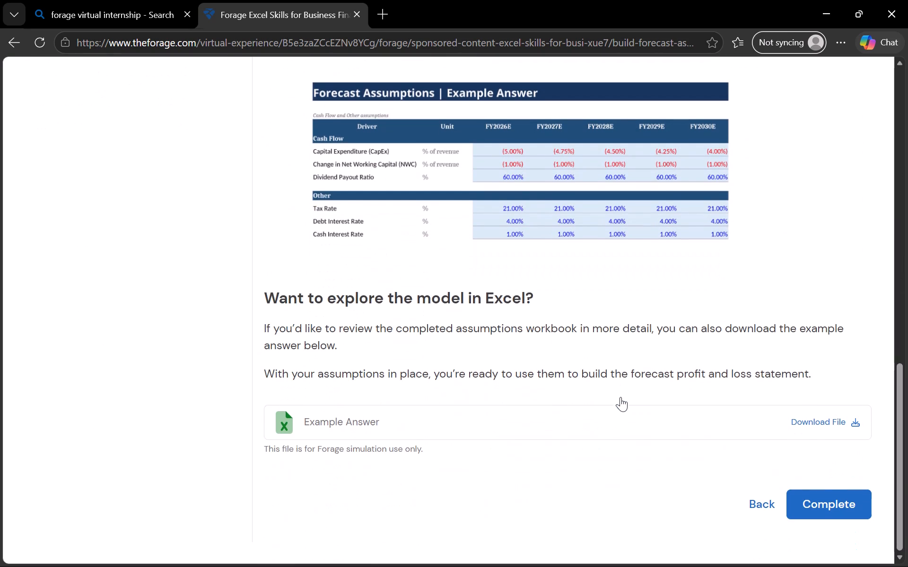
scroll(620, 397, down, 1)
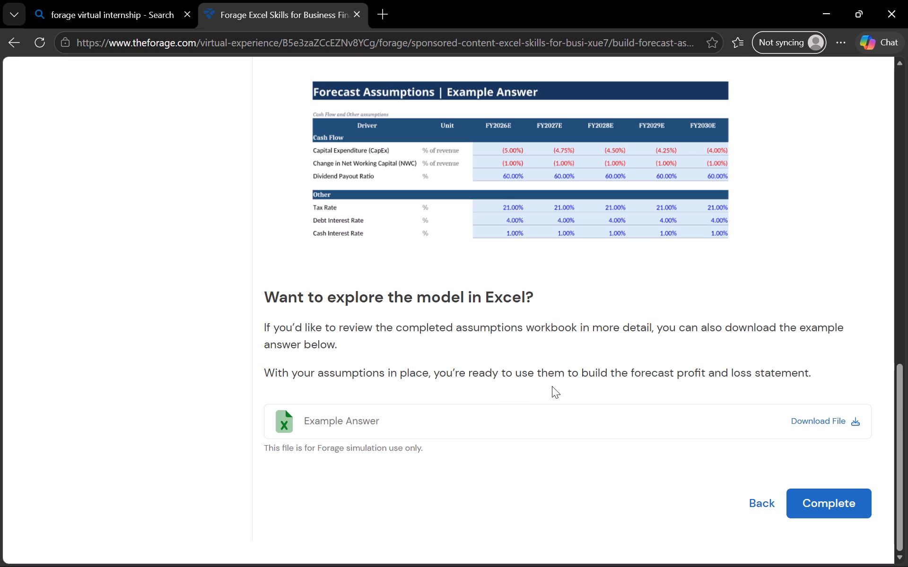
Open the Example Answer workbook and examine its Forecast Assumptions sheet from revenue through the Cash Flow and Other sections.
click(814, 420)
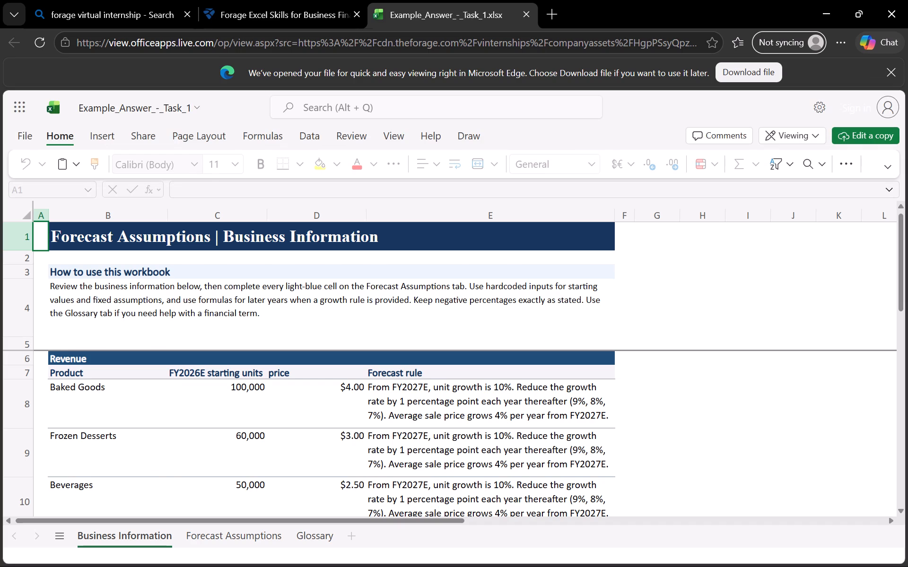
click(251, 534)
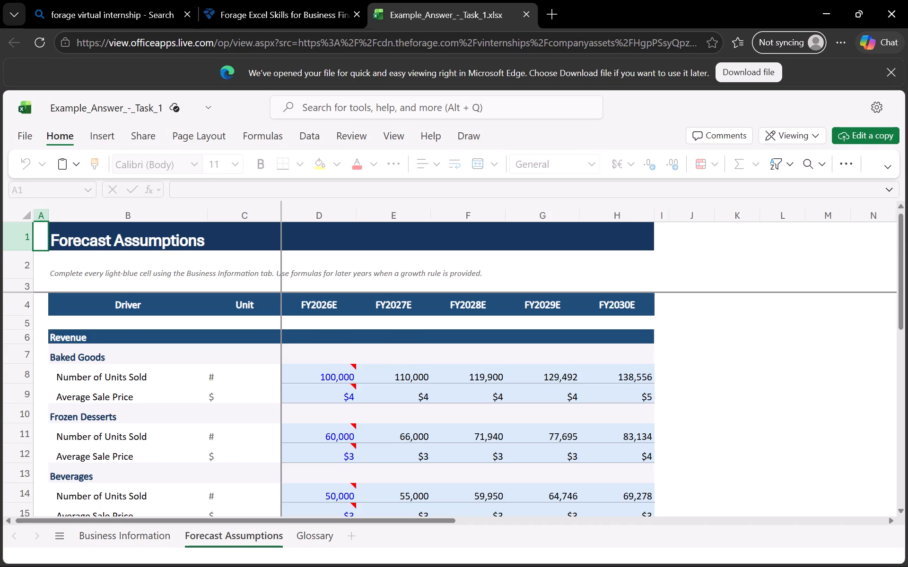
scroll(353, 402, down, 4)
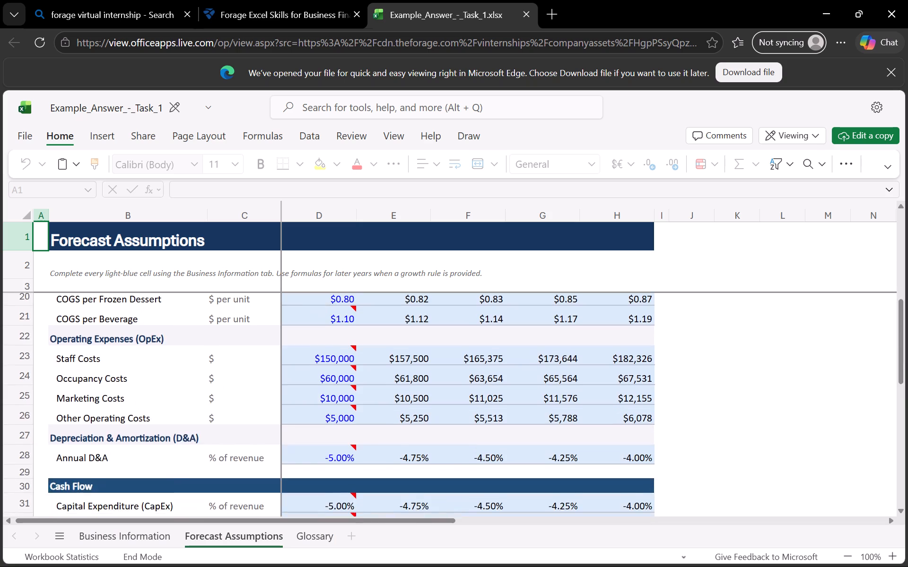
scroll(353, 402, down, 3)
scroll(353, 402, up, 1)
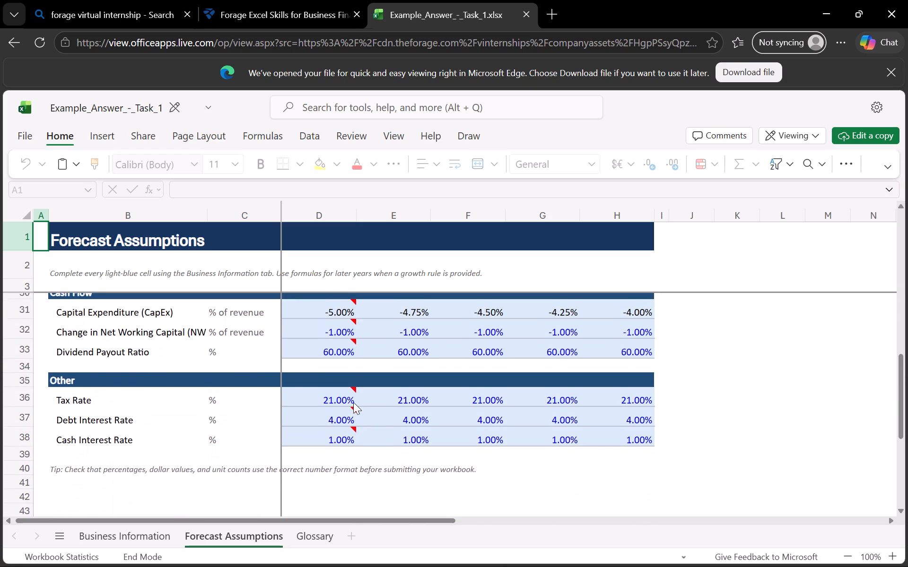
scroll(353, 402, up, 2)
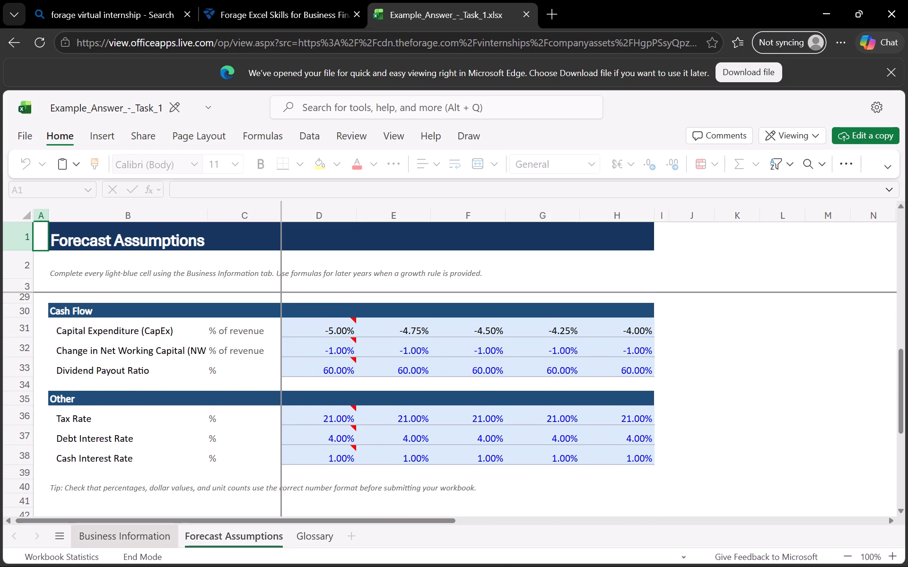
Return to the Forage Example Answer page after a last look at the example workbook.
click(244, 26)
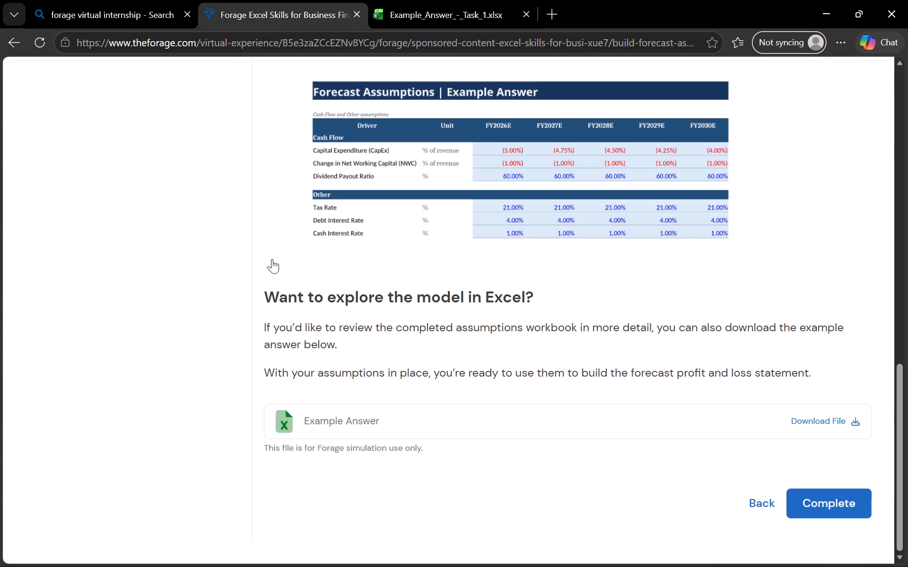
click(449, 25)
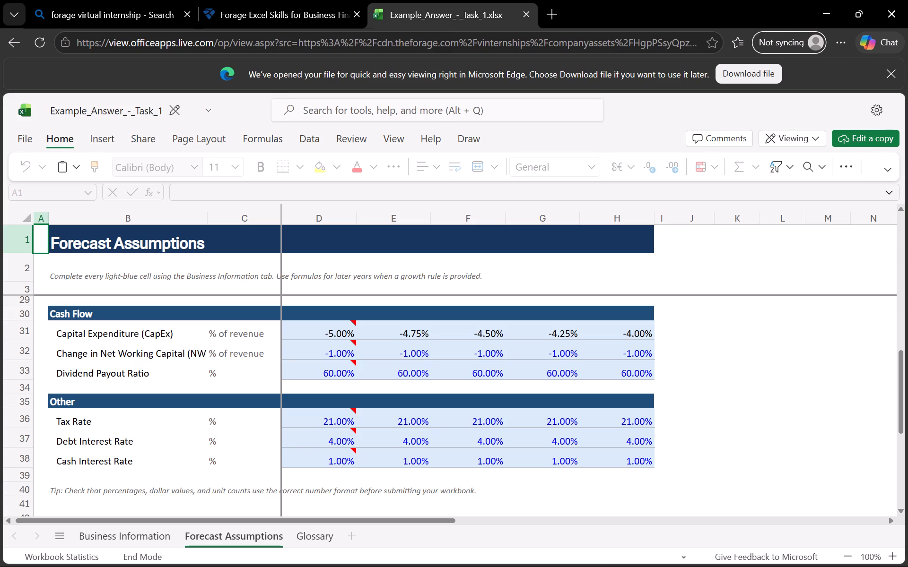
click(334, 6)
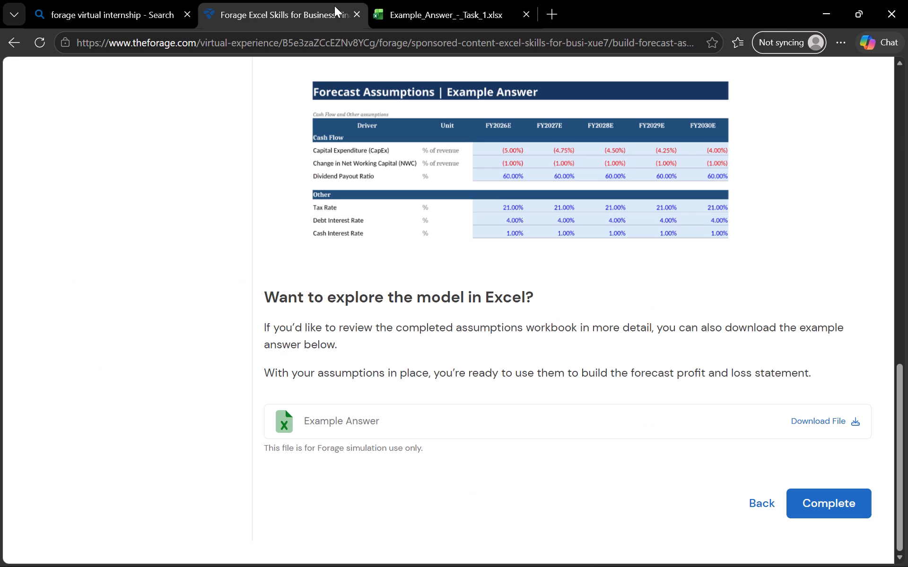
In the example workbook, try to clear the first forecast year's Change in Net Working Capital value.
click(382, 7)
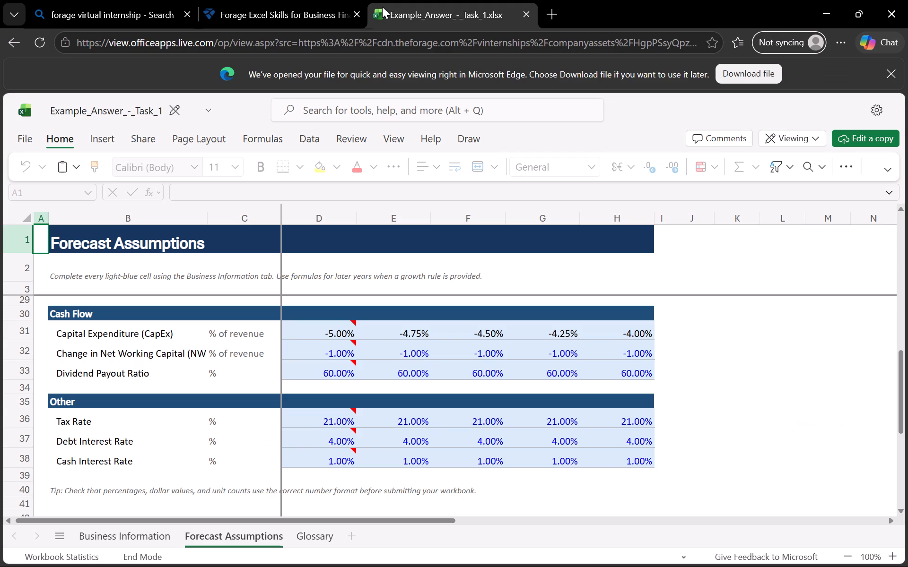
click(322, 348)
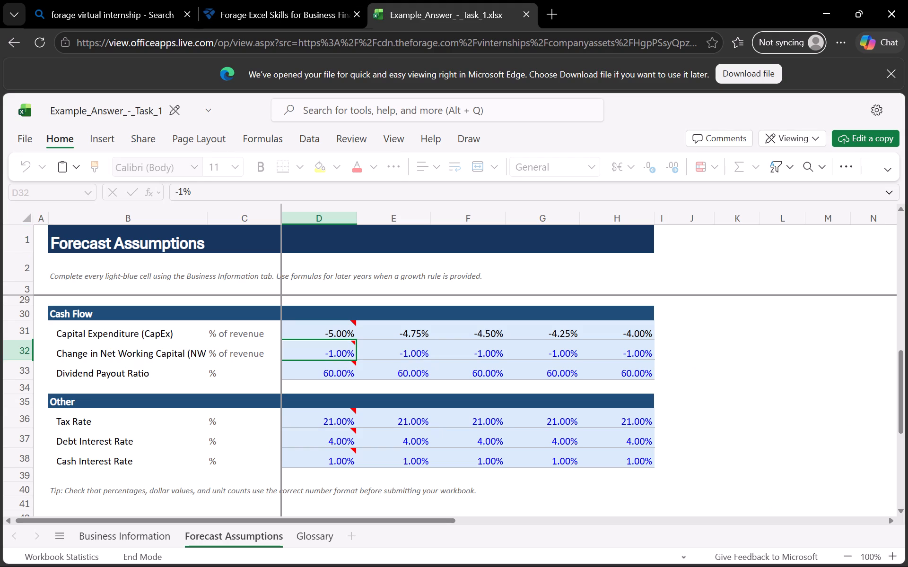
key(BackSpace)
Return to the Forage Example Answer page and recheck its review checklist and forecast assumption tables.
click(338, 8)
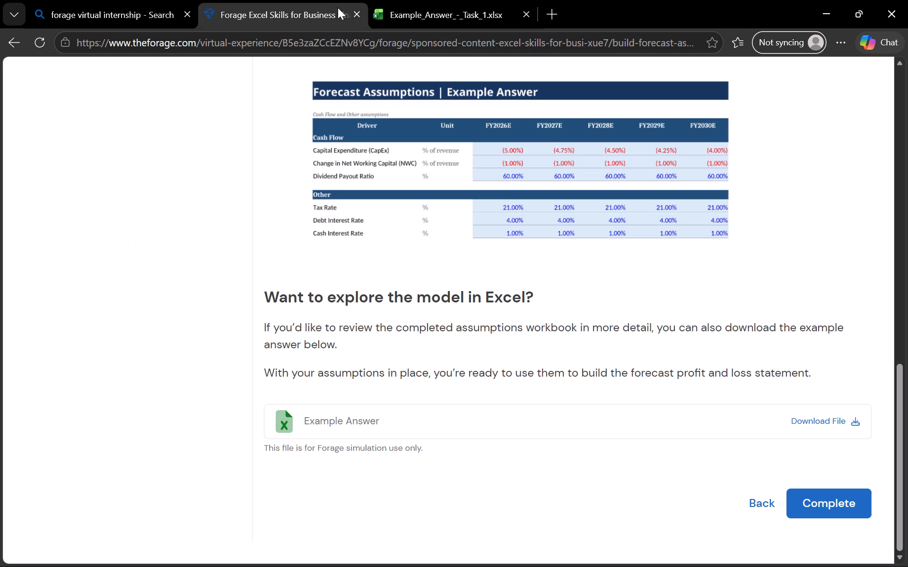
scroll(402, 197, up, 4)
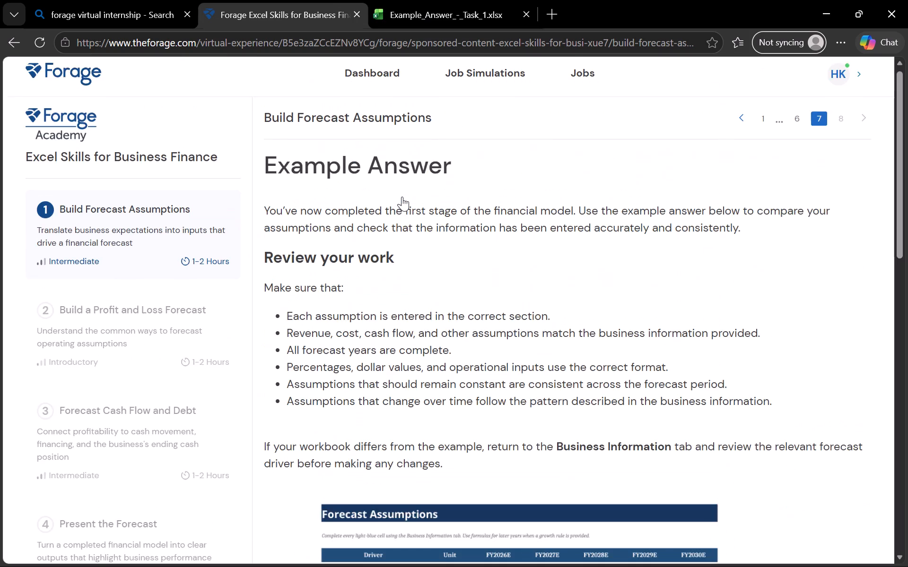
scroll(402, 197, down, 5)
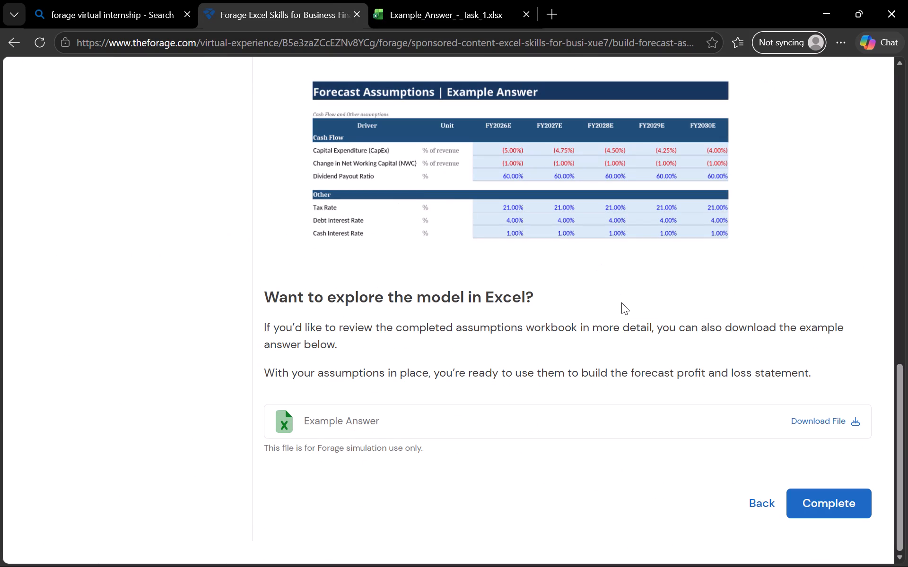
scroll(621, 302, up, 3)
scroll(621, 302, down, 1)
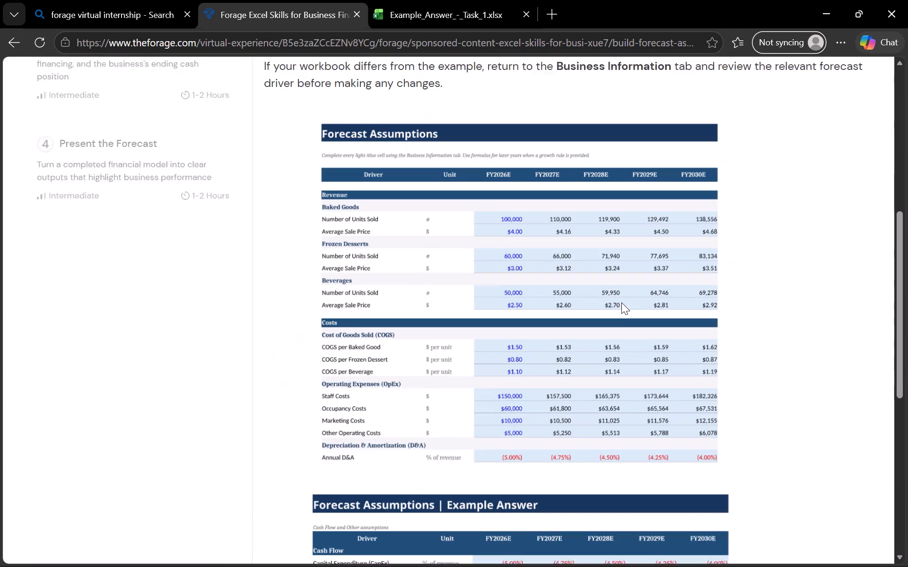
scroll(621, 302, down, 2)
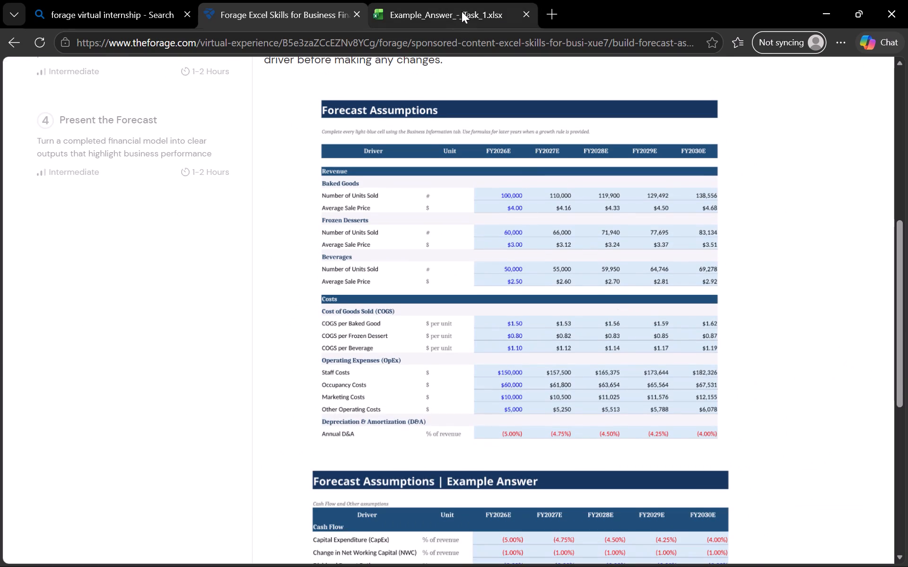
Examine the example workbook's Costs and Revenue sections, including the second-year Average Sale Price formula for Baked Goods.
click(462, 11)
scroll(350, 345, up, 3)
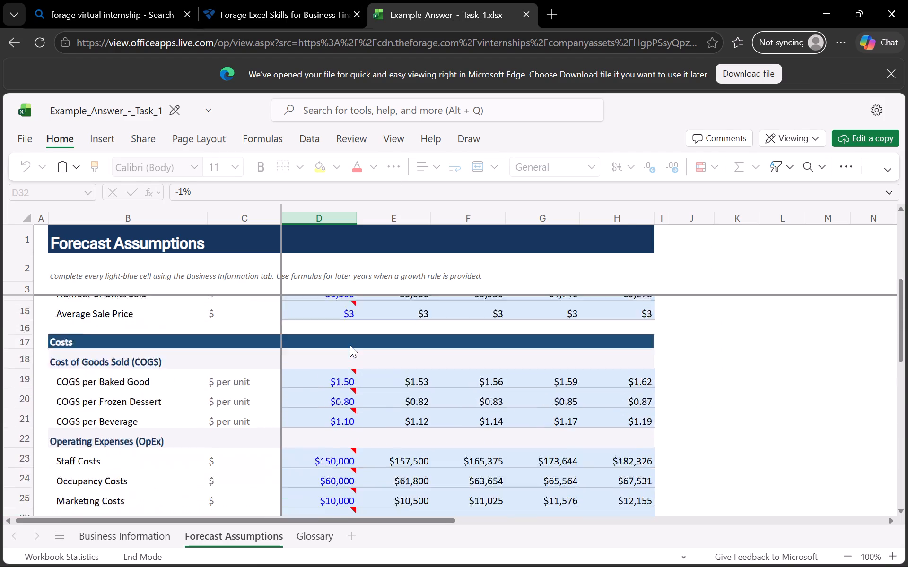
scroll(350, 345, up, 3)
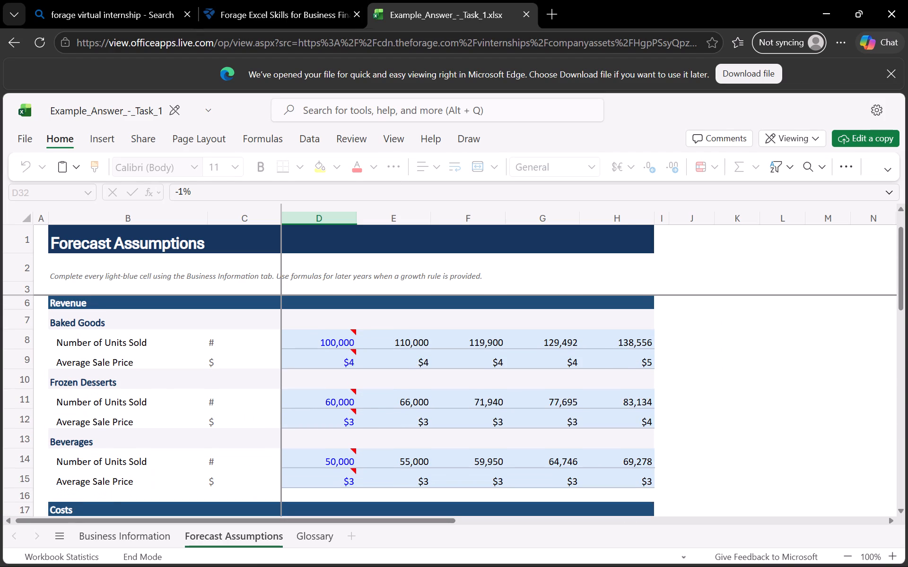
click(405, 360)
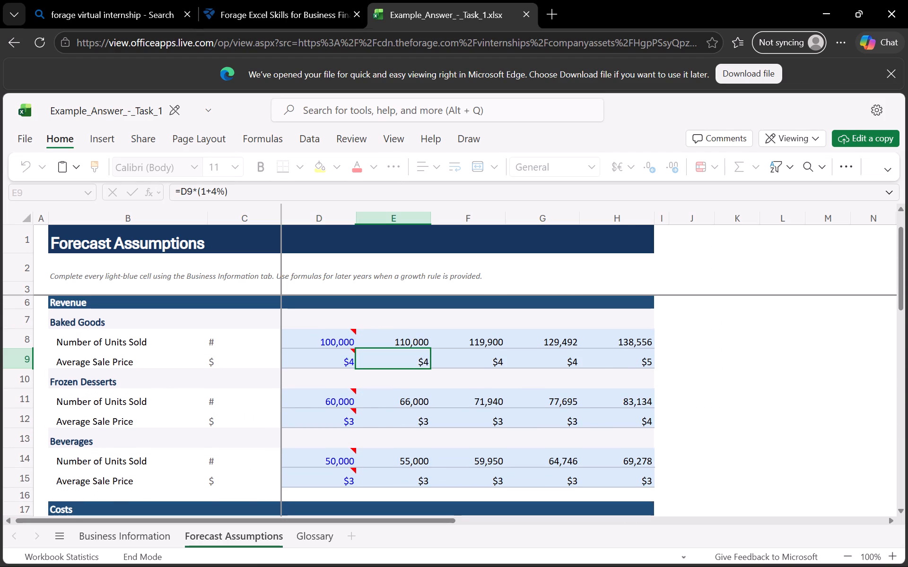
Return to the Forage Example Answer page and complete the Build Forecast Assumptions task.
click(340, 17)
scroll(529, 363, down, 5)
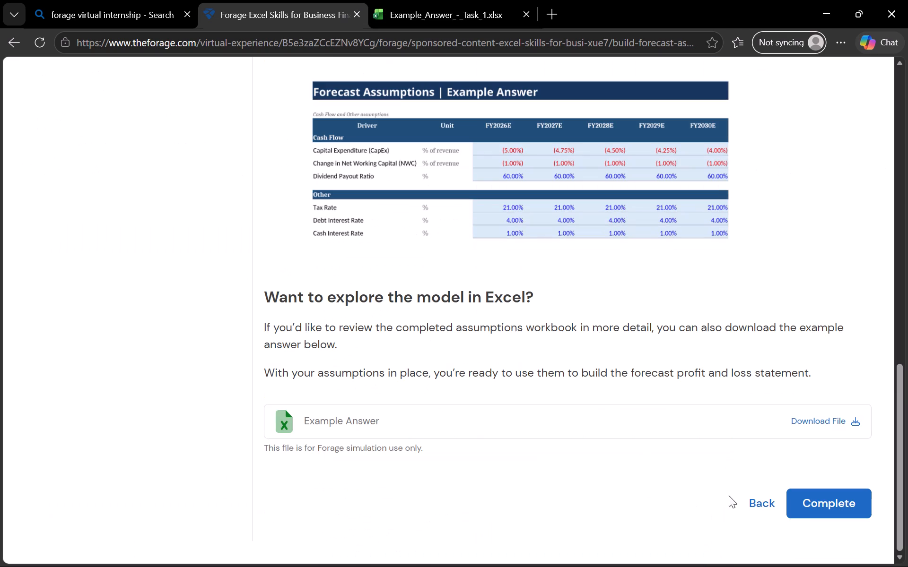
click(817, 513)
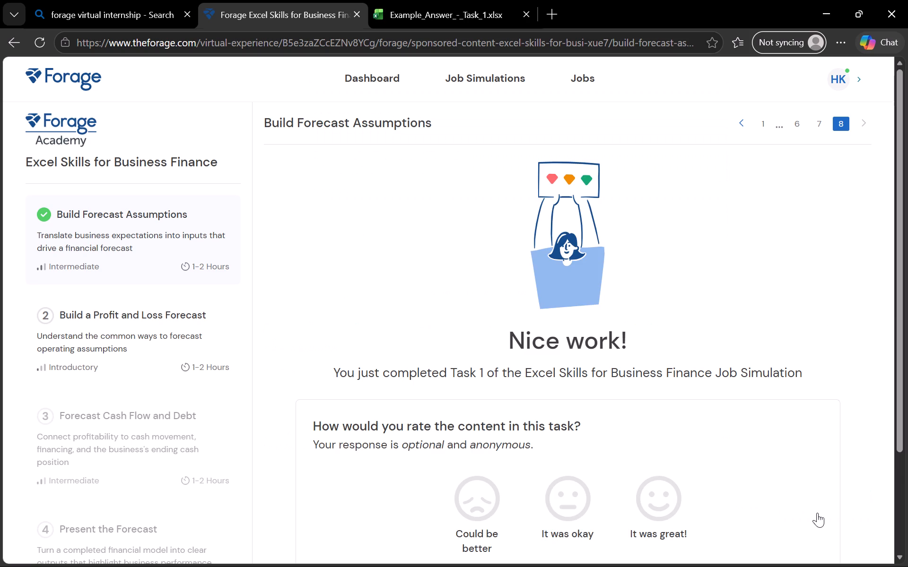
Rate the content of the completed task as "It was great!".
scroll(792, 465, down, 1)
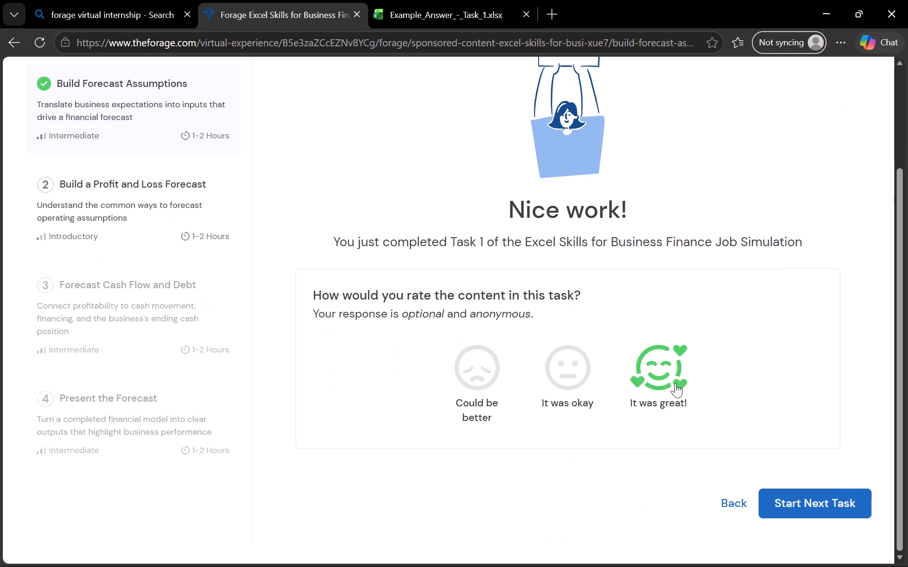
click(675, 383)
Start the next task, Build a Profit and Loss Forecast, and look over its Task Overview page.
click(800, 502)
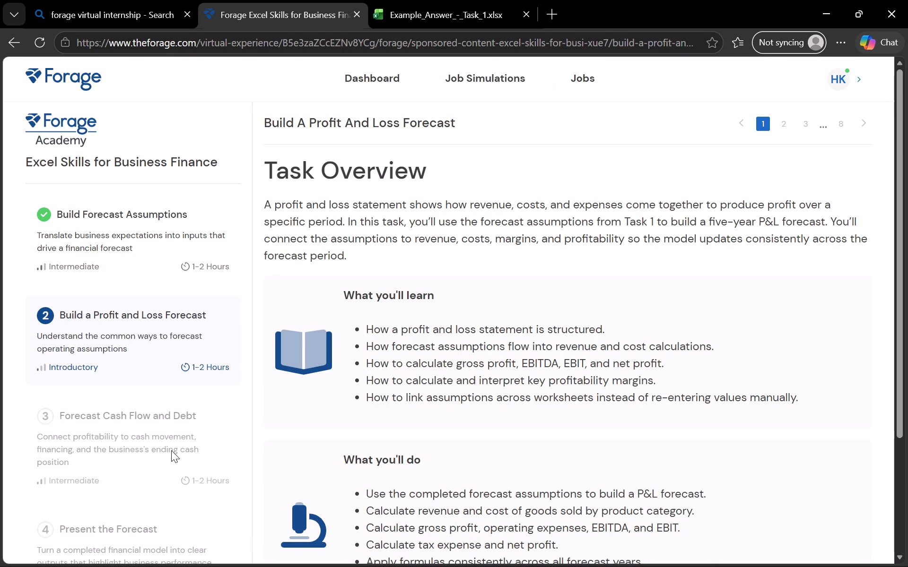
scroll(162, 432, up, 1)
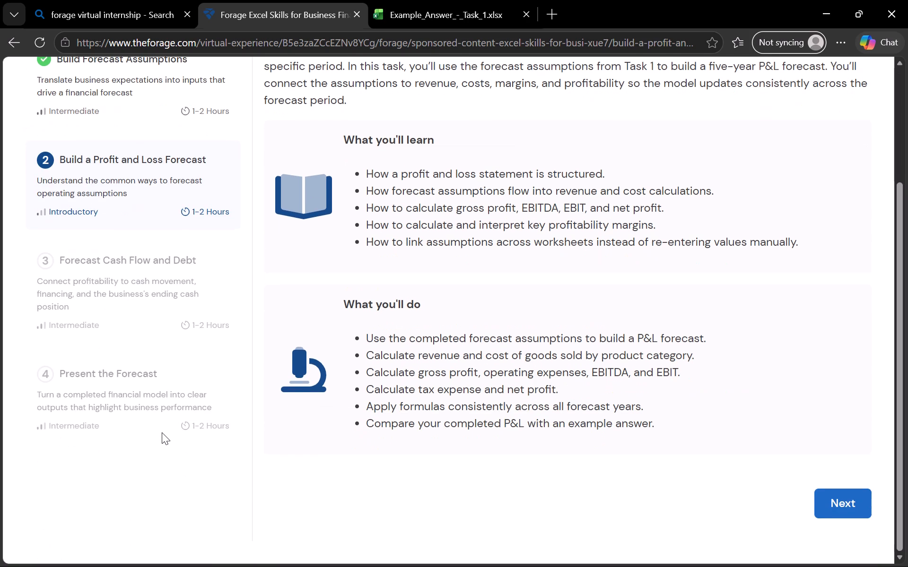
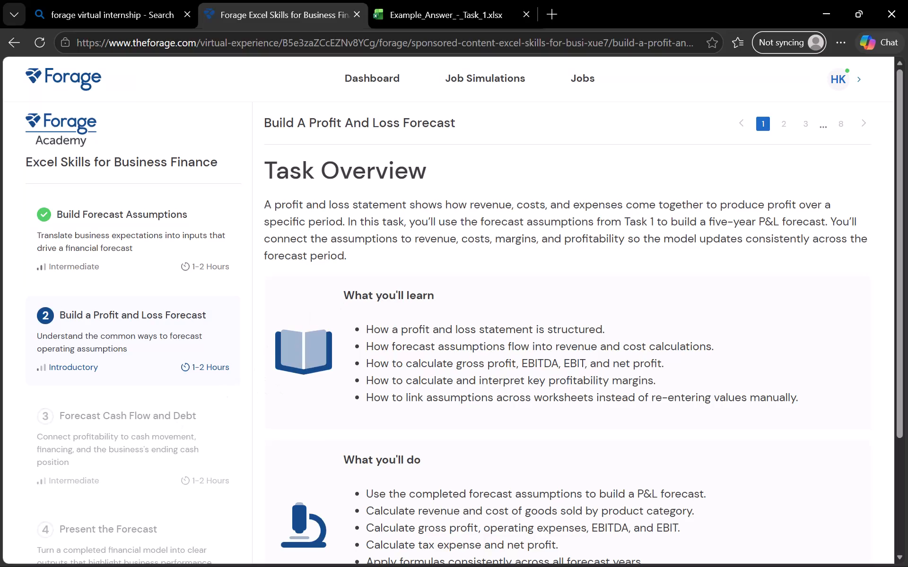
Close the Example_Answer_-_Task_1.xlsx workbook, keeping the Forage task page open.
click(530, 17)
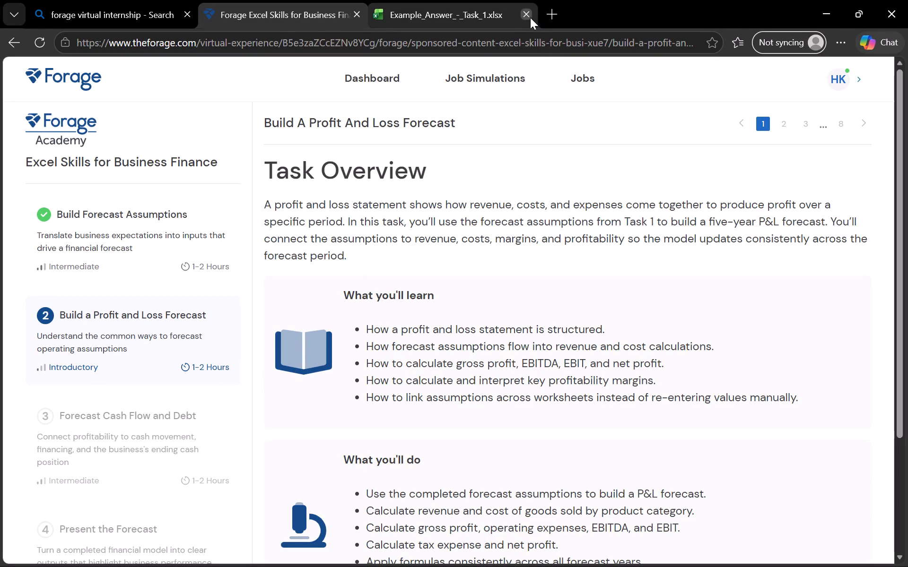
Minimize the browser window and launch the Kuro app from the desktop.
click(824, 14)
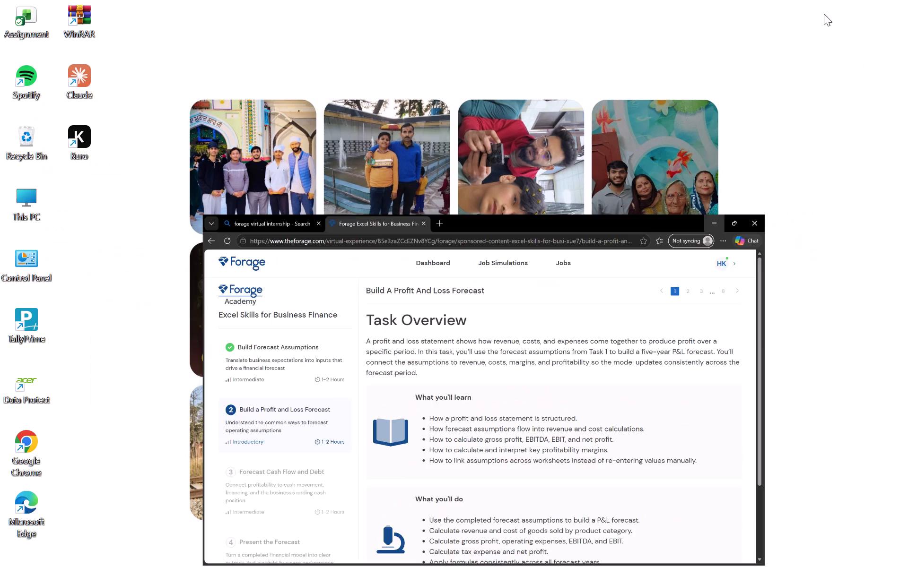
double_click(75, 132)
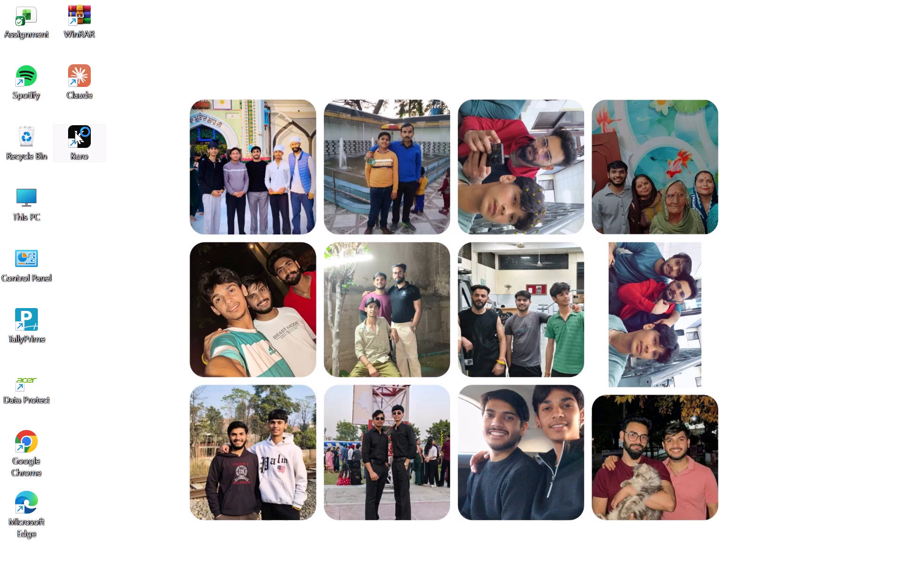